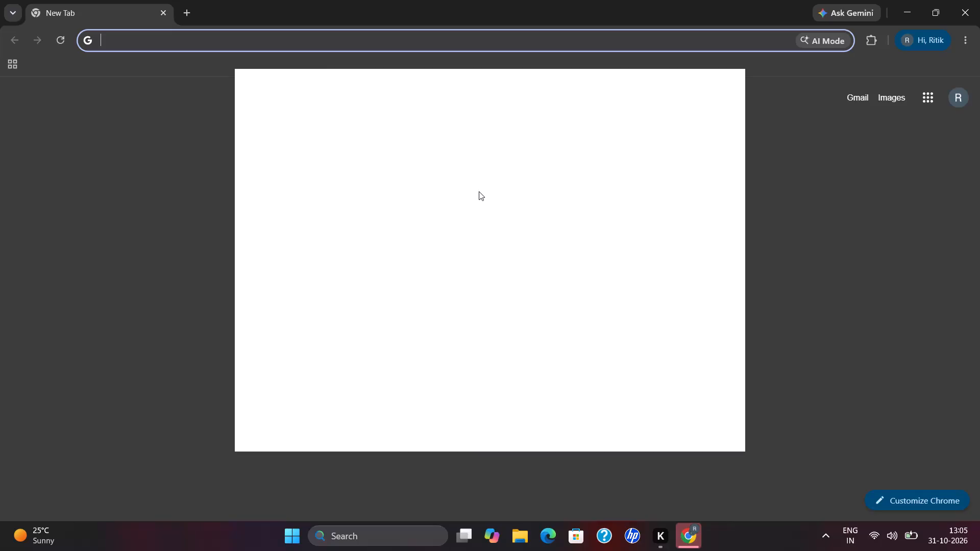
Start entering a web address or search beginning with "c" in the new browser tab.
key("c")
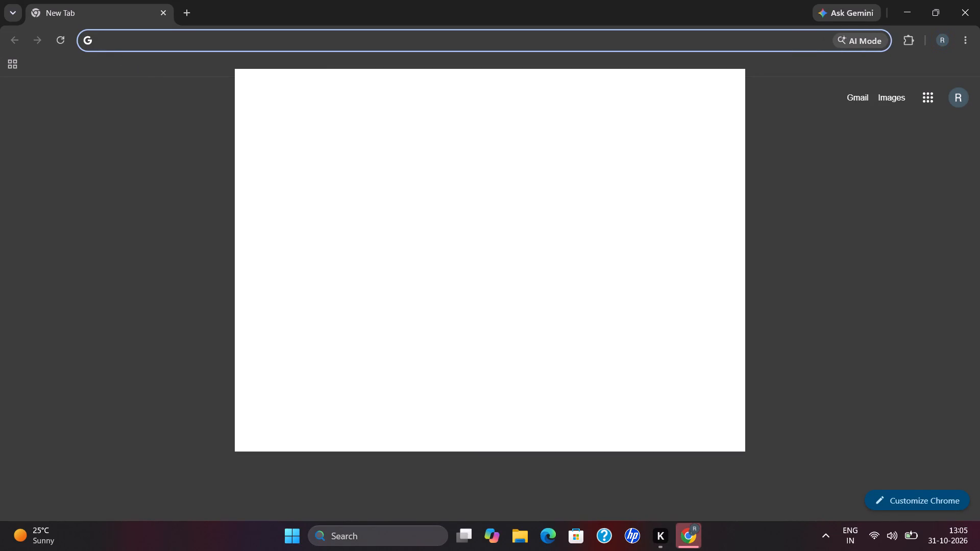
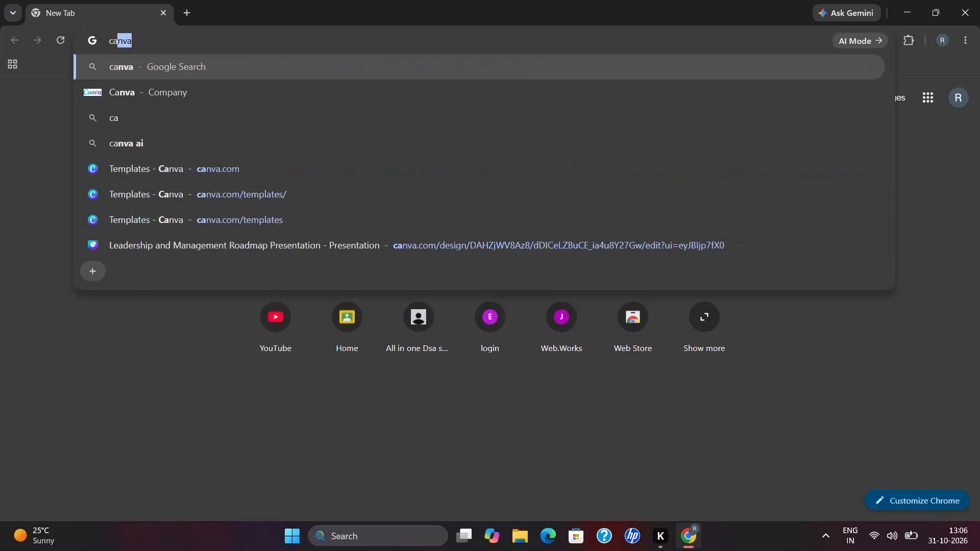
Search the web for canva.
left_click(214, 65)
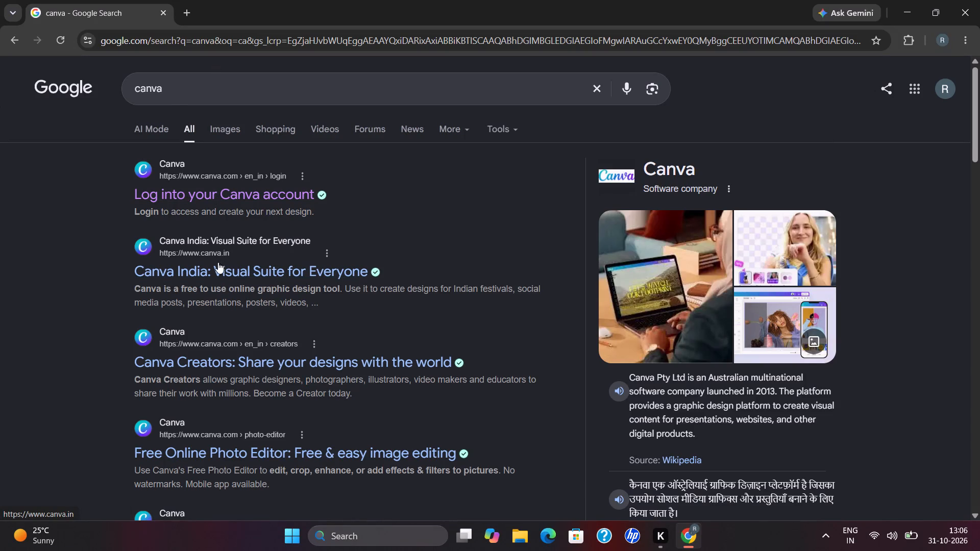
Reopen the recently closed Leadership and Management Roadmap Presentation in a new tab.
left_click(16, 6)
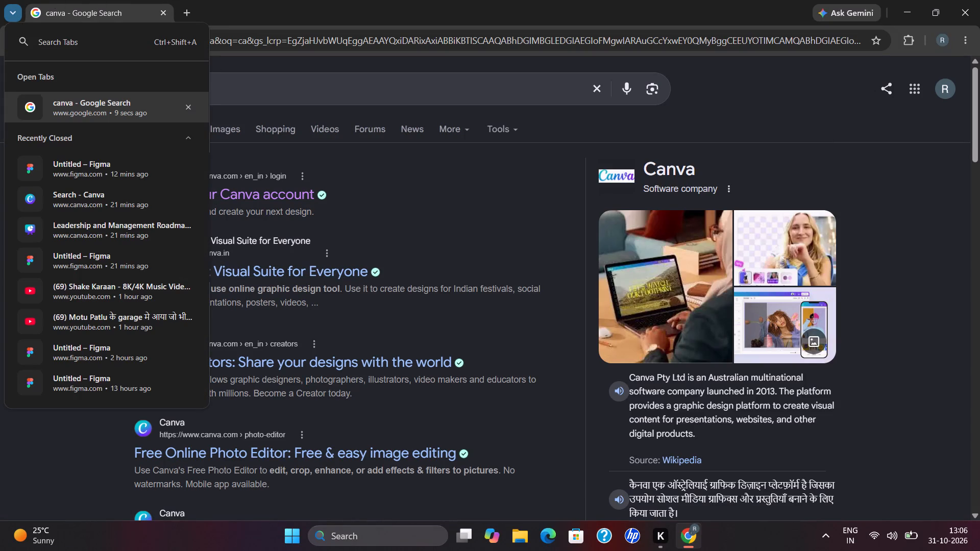
left_click(159, 222)
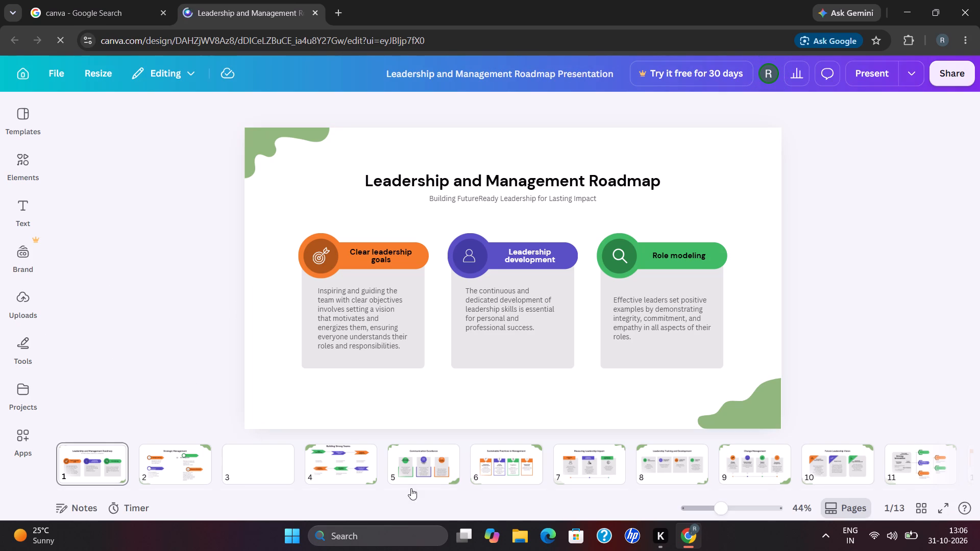
On page 1, move the Clear leadership goals description to the slide's upper-left corner and its grey box, title and orange banner to the lower-left.
scroll(497, 466, "left", 5)
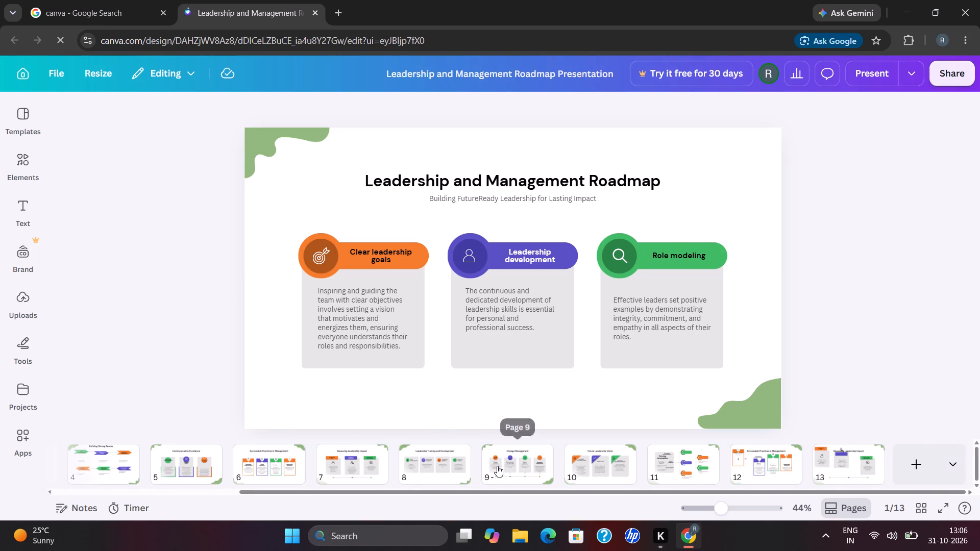
left_click(383, 348)
left_click_drag(376, 340, 308, 198)
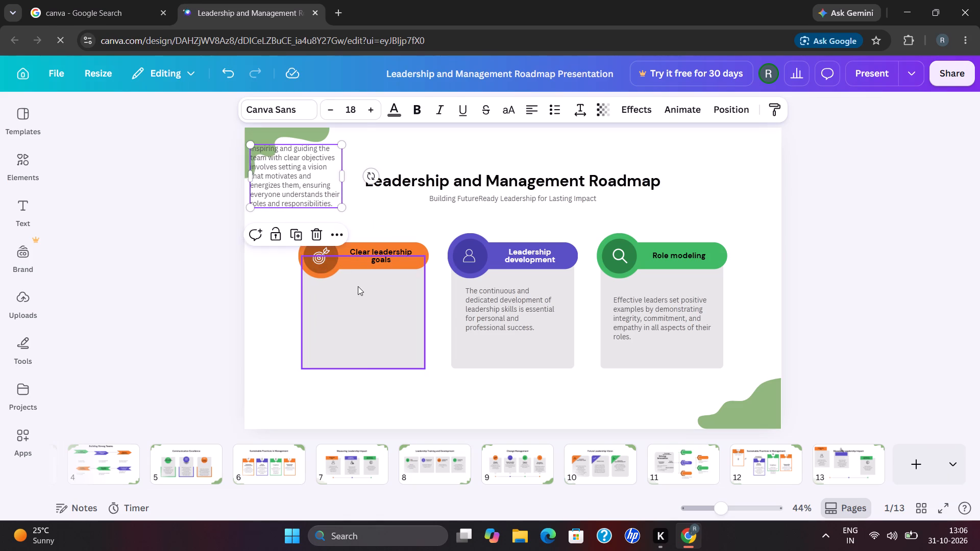
left_click_drag(358, 286, 306, 343)
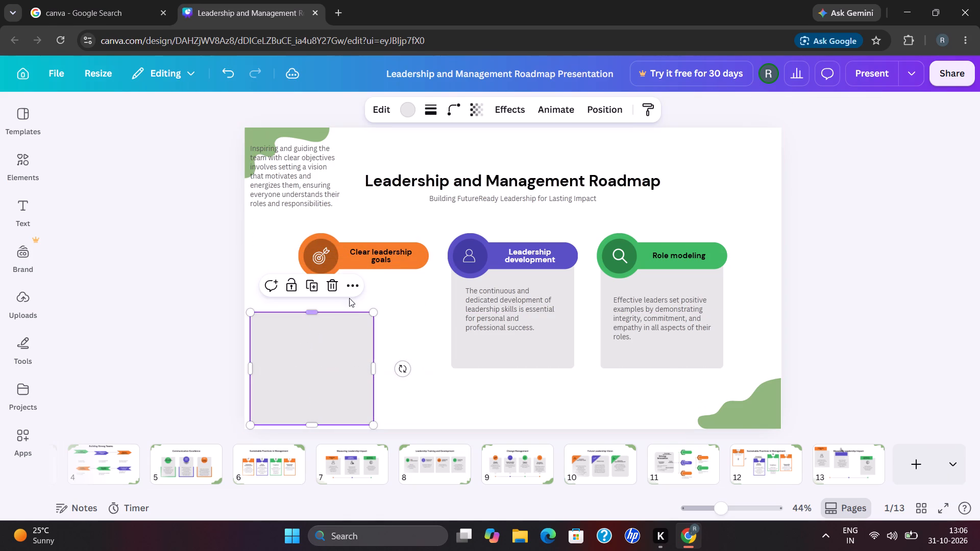
left_click_drag(366, 256, 291, 363)
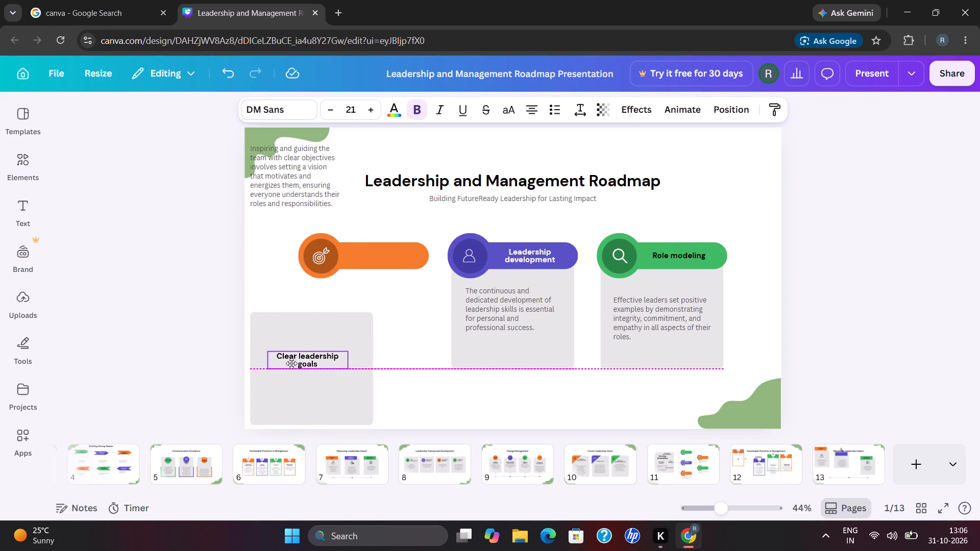
left_click_drag(291, 363, 288, 365)
left_click_drag(370, 254, 324, 337)
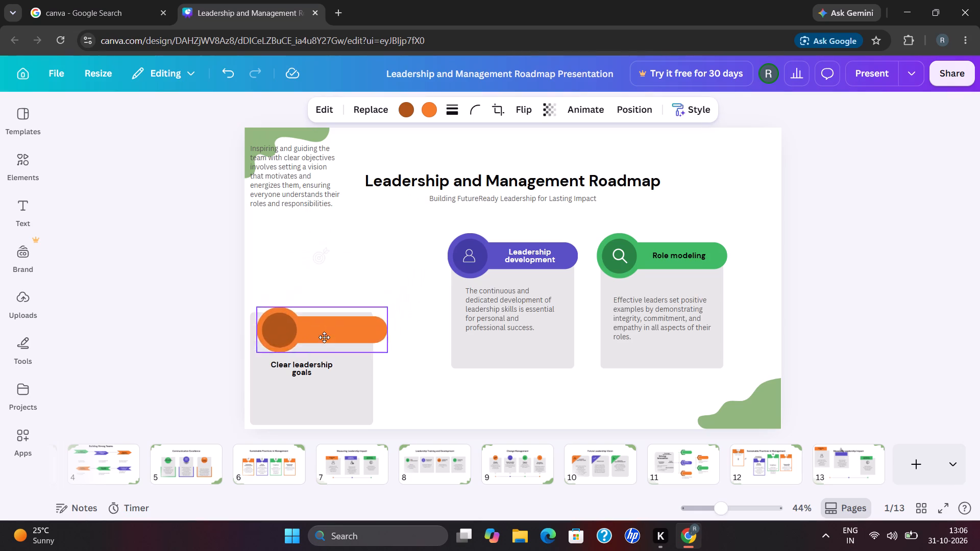
left_click_drag(324, 337, 306, 368)
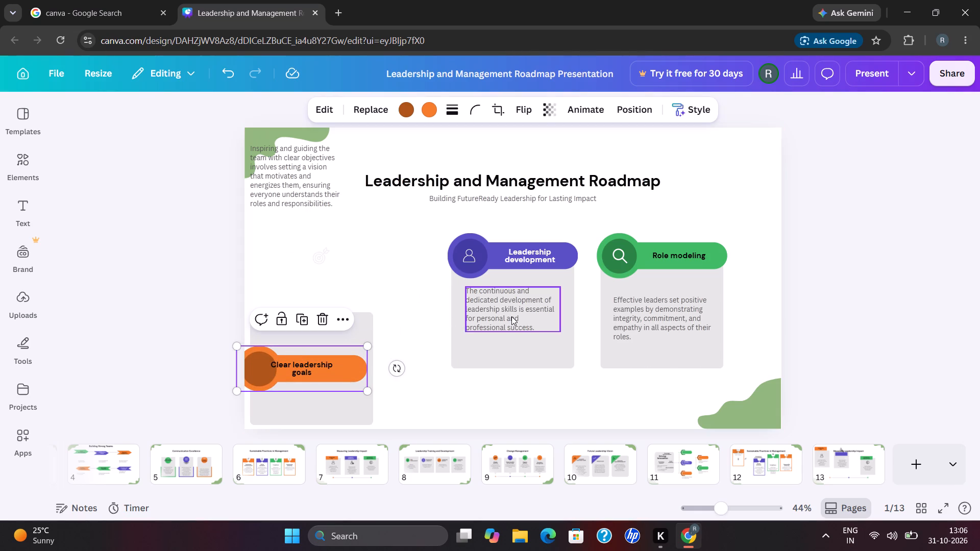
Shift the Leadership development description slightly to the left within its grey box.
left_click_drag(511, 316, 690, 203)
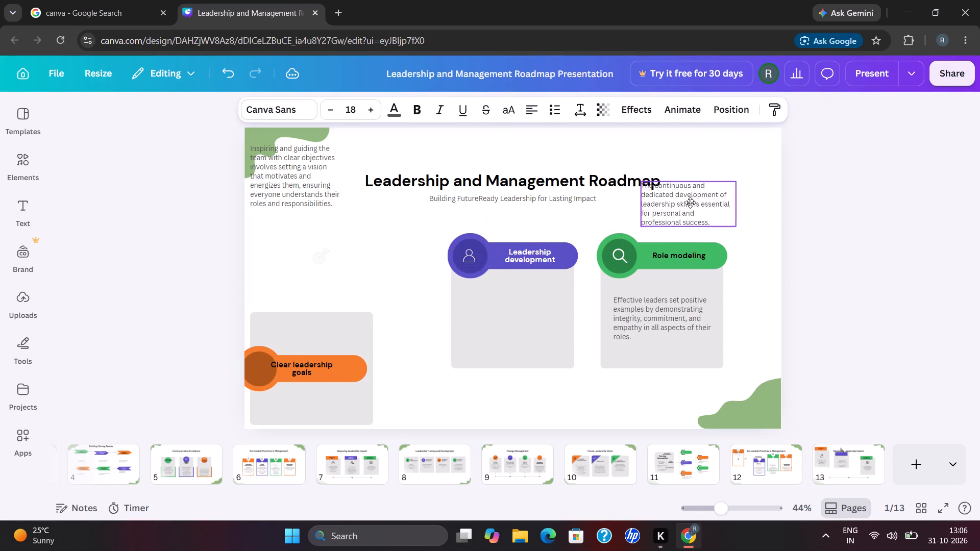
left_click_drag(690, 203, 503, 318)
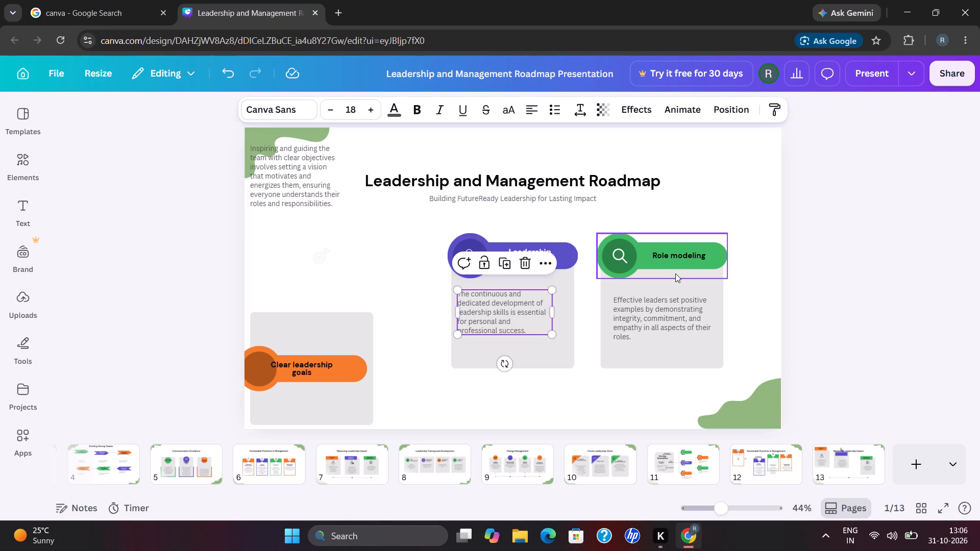
Move the Role modeling green banner and title to the slide's upper-right corner, with the description and grey box below them.
left_click_drag(659, 264, 683, 161)
left_click_drag(683, 252, 695, 154)
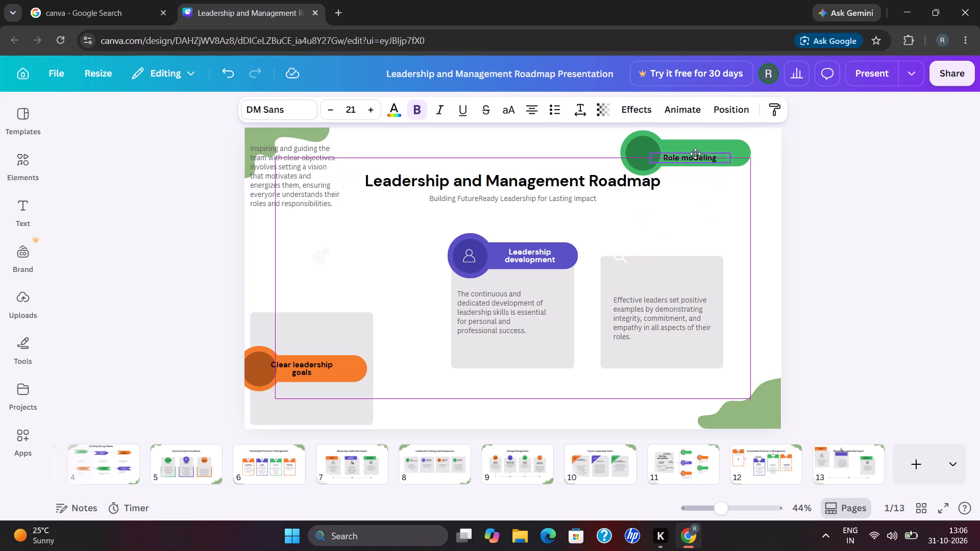
left_click_drag(695, 154, 698, 149)
left_click(663, 295)
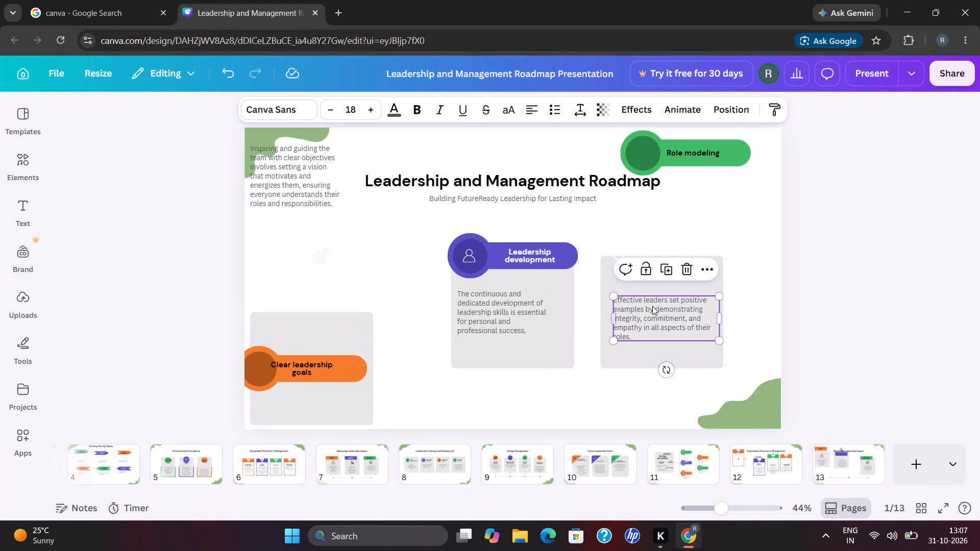
left_click_drag(653, 307, 682, 226)
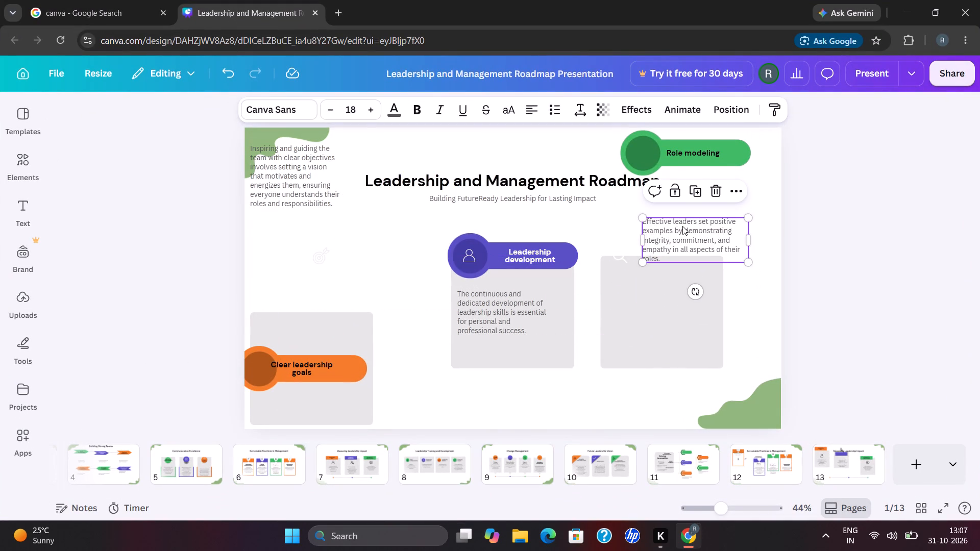
left_click_drag(658, 312, 693, 248)
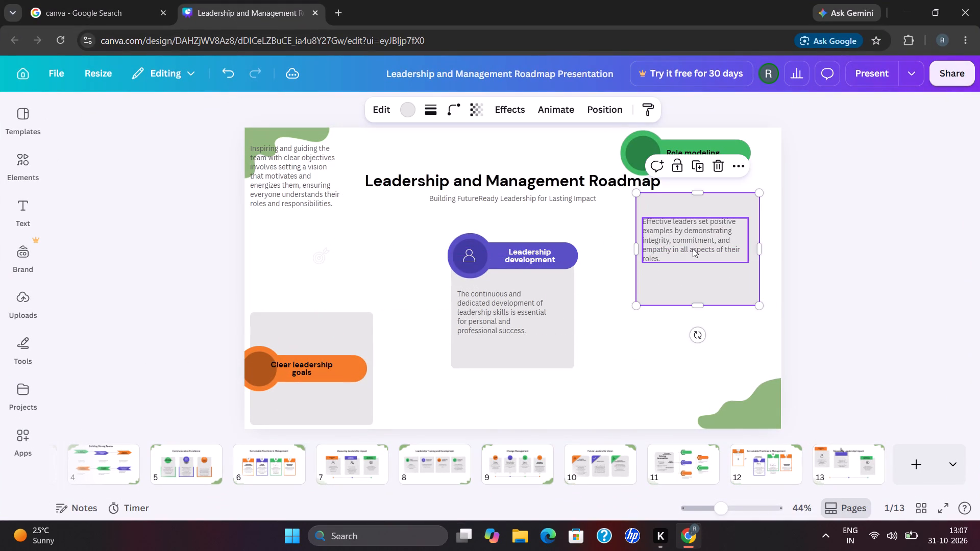
Move the Leadership development description, grey box, purple banner and title to the slide's lower-right corner, below the Role modeling card.
left_click_drag(511, 311, 702, 367)
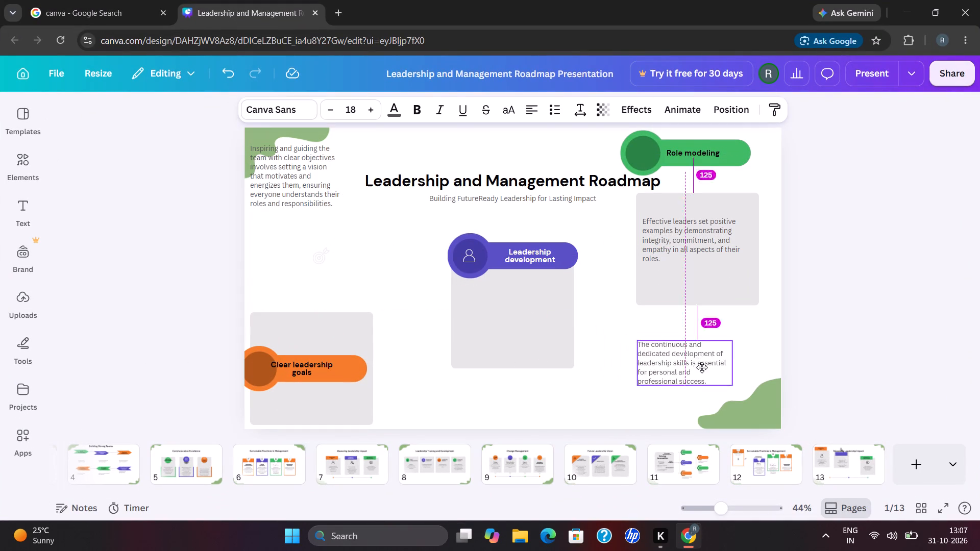
left_click_drag(702, 367, 714, 372)
left_click_drag(521, 288, 666, 345)
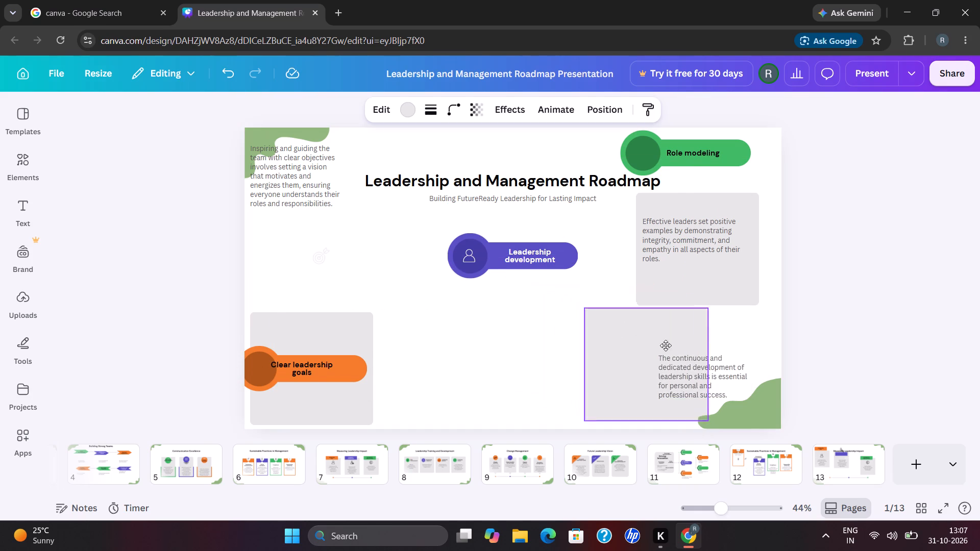
left_click_drag(666, 345, 705, 354)
left_click_drag(528, 240, 709, 305)
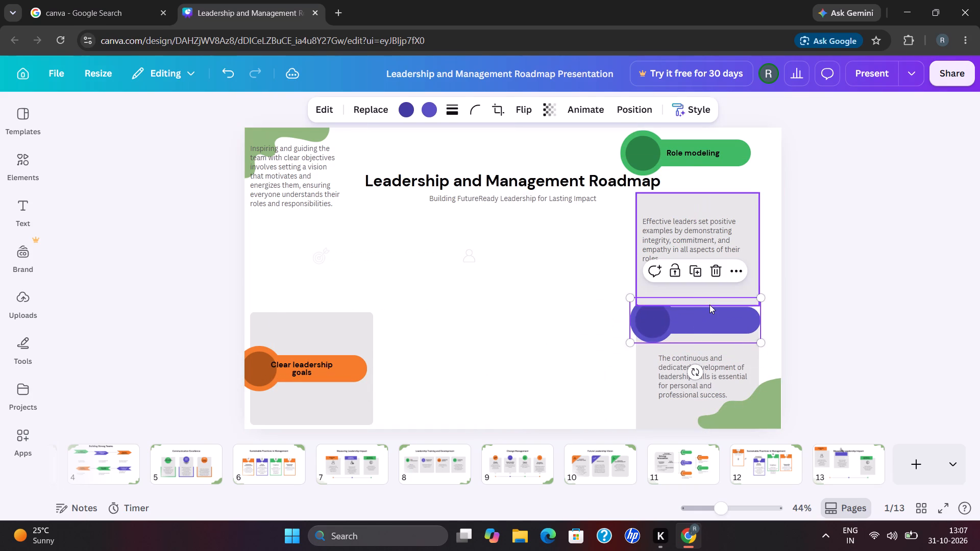
left_click_drag(518, 252, 669, 312)
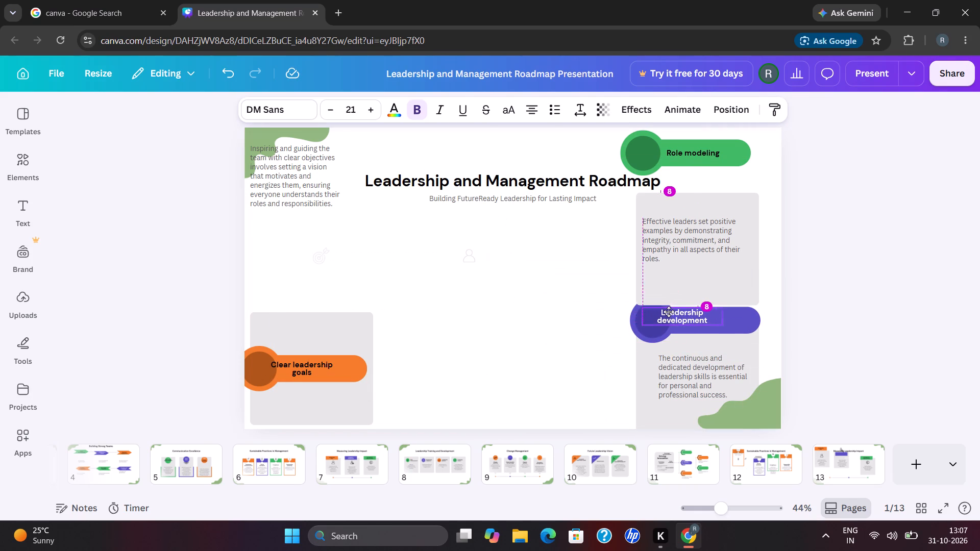
left_click_drag(669, 312, 684, 316)
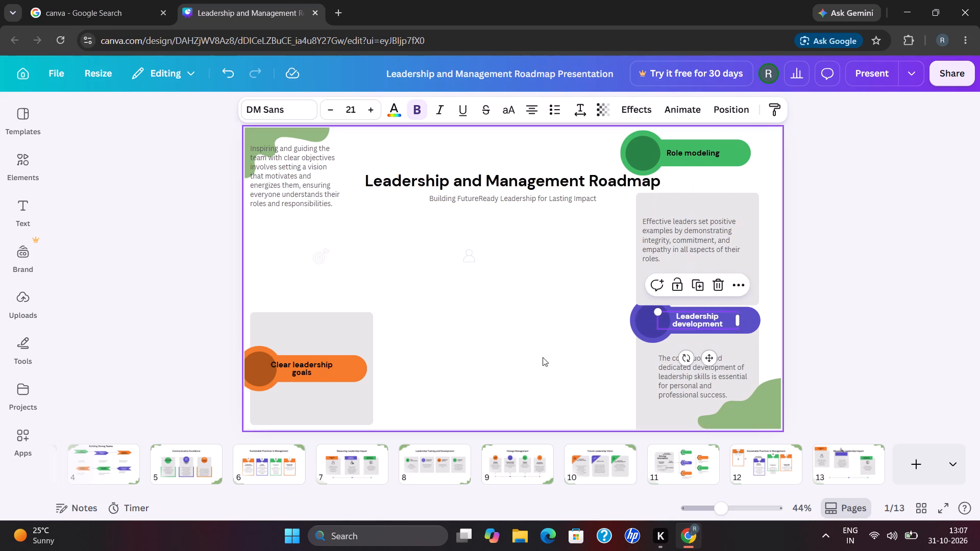
Add a new blank page 14 at the end of the presentation.
scroll(685, 478, "left", 6)
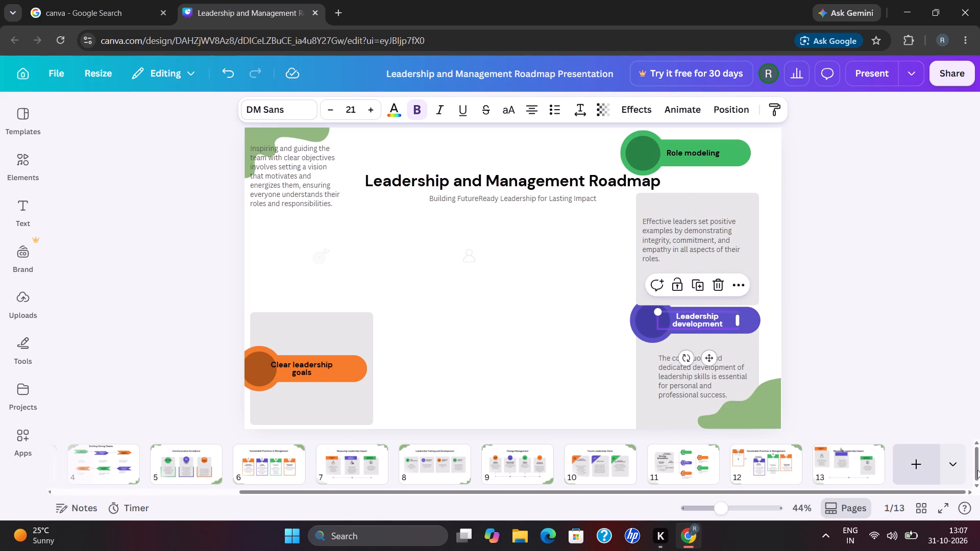
left_click(904, 463)
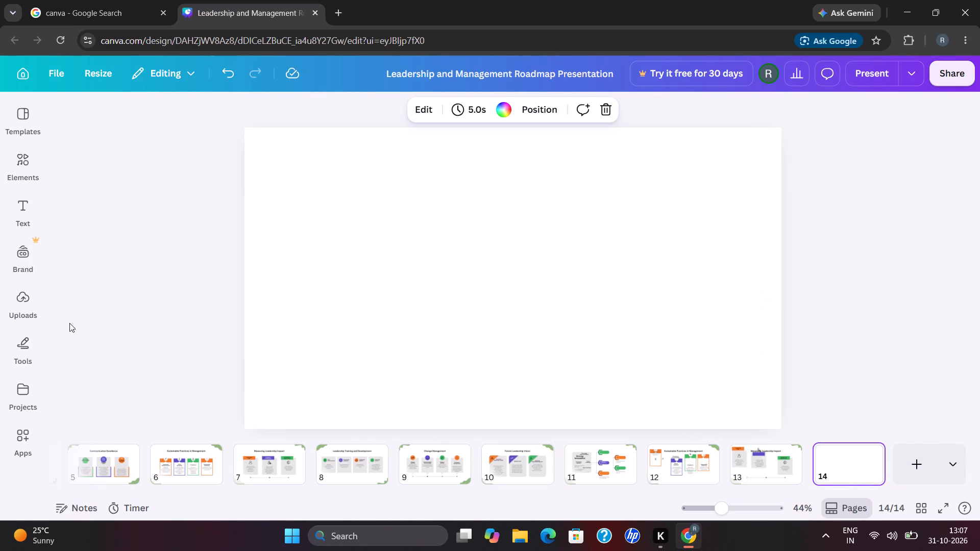
Apply the Customer Journey Process page from the Green Blue and Navy Modern Customer Journey Presentation template to page 14.
left_click(29, 126)
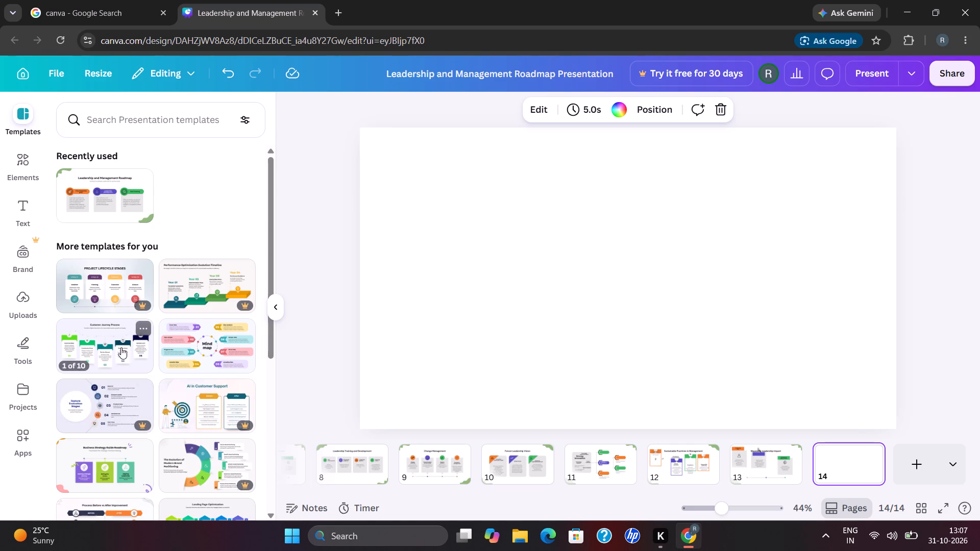
left_click(121, 347)
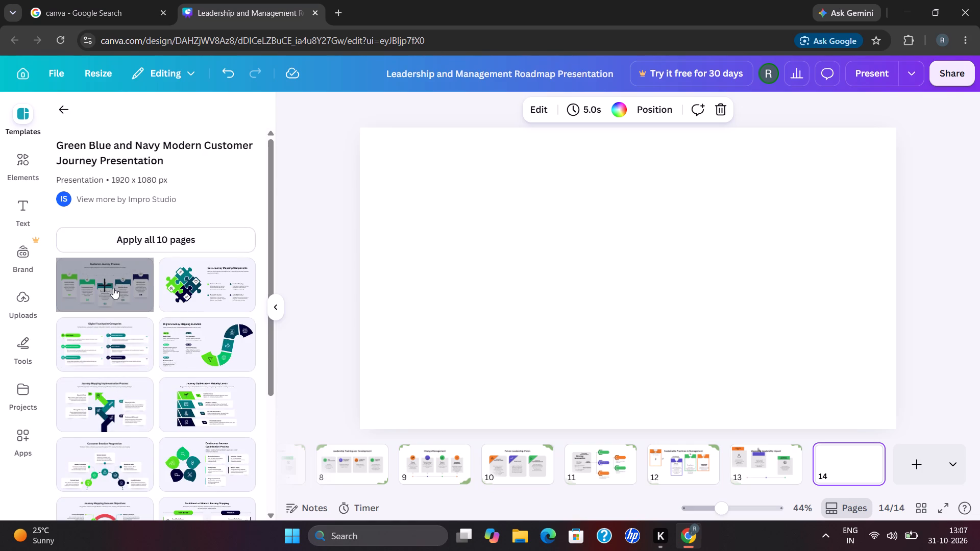
left_click(113, 288)
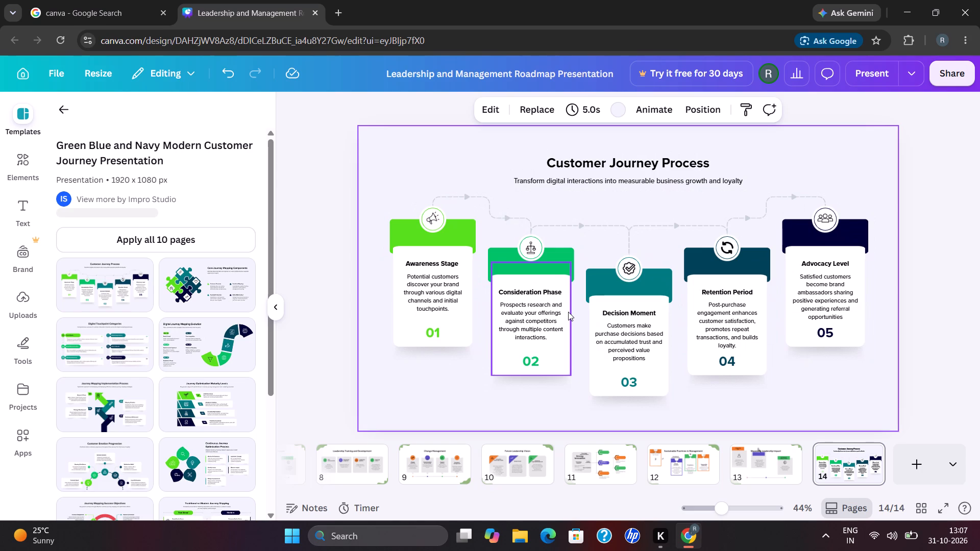
Move the Awareness Stage white card, description, green banner and title to the slide's upper-left corner, reassembling them there.
left_click_drag(440, 271, 429, 195)
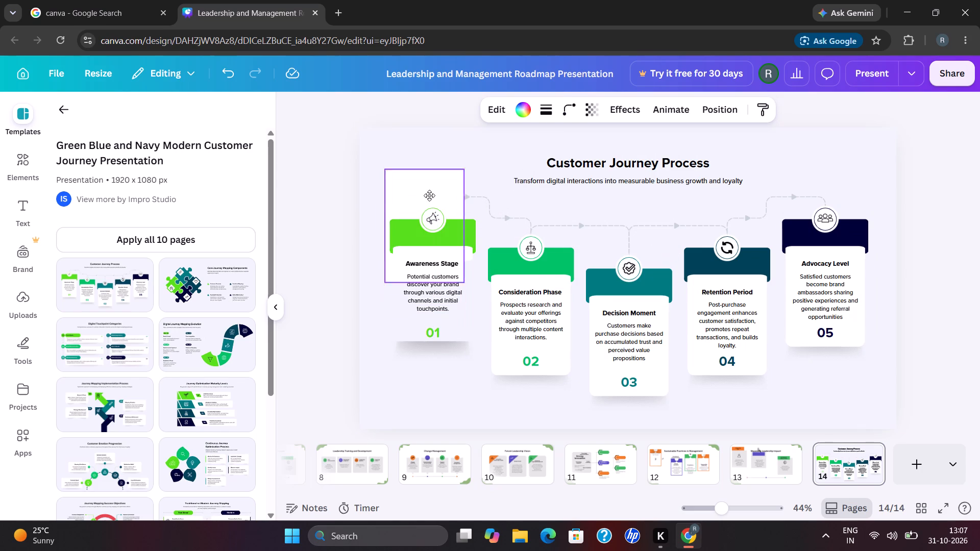
left_click_drag(429, 195, 418, 170)
left_click_drag(455, 293, 430, 184)
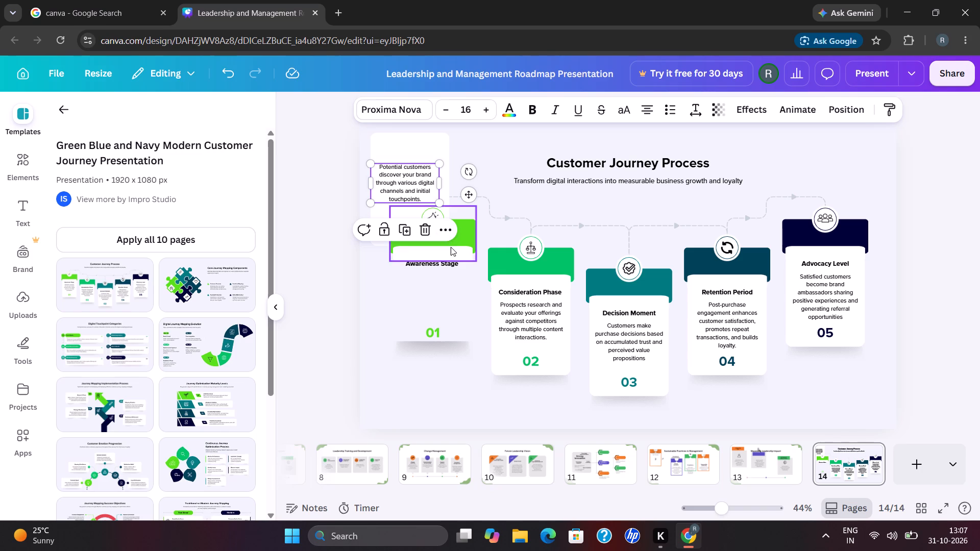
left_click_drag(449, 256, 426, 169)
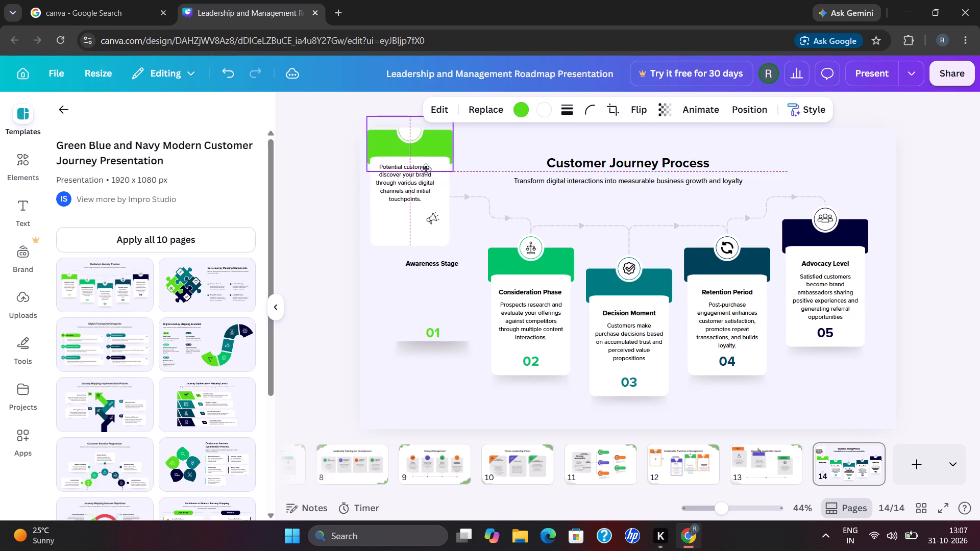
left_click_drag(426, 169, 426, 172)
left_click_drag(440, 264, 418, 143)
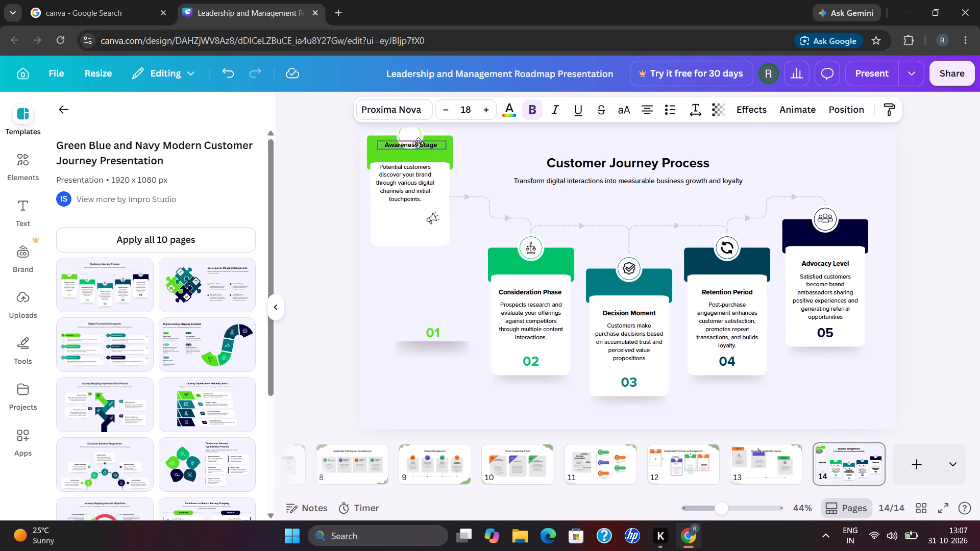
left_click_drag(418, 143, 416, 148)
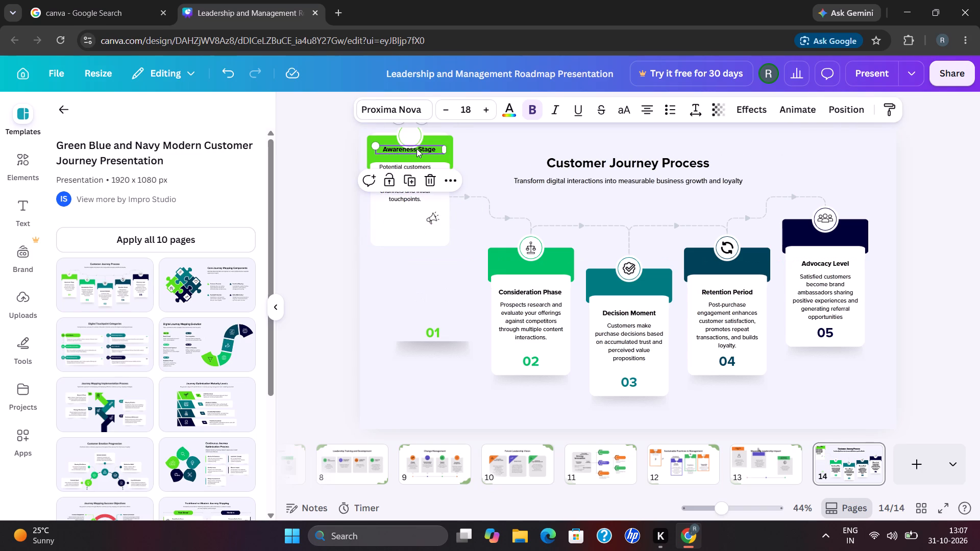
Move the Consideration Phase green banner and description up and left, above their white card.
left_click(537, 315)
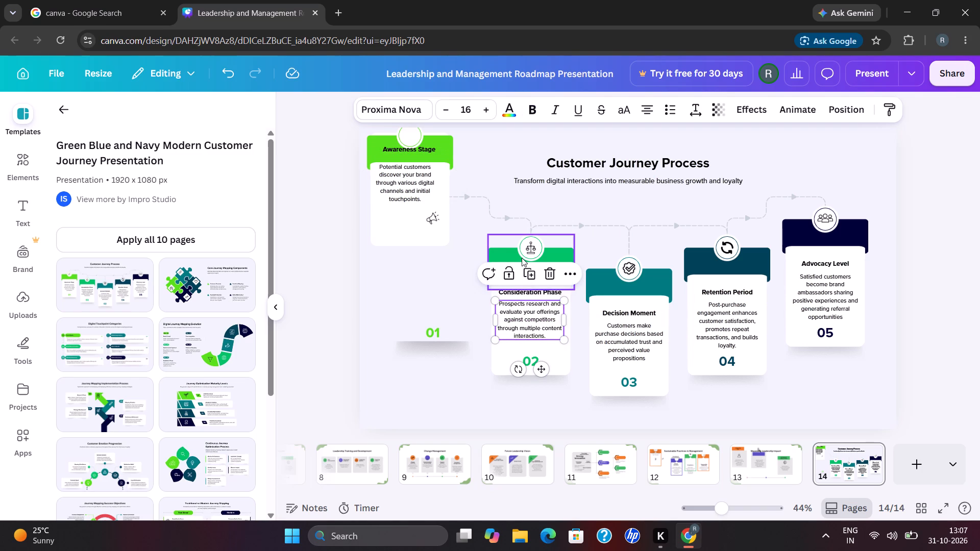
left_click_drag(510, 255, 509, 150)
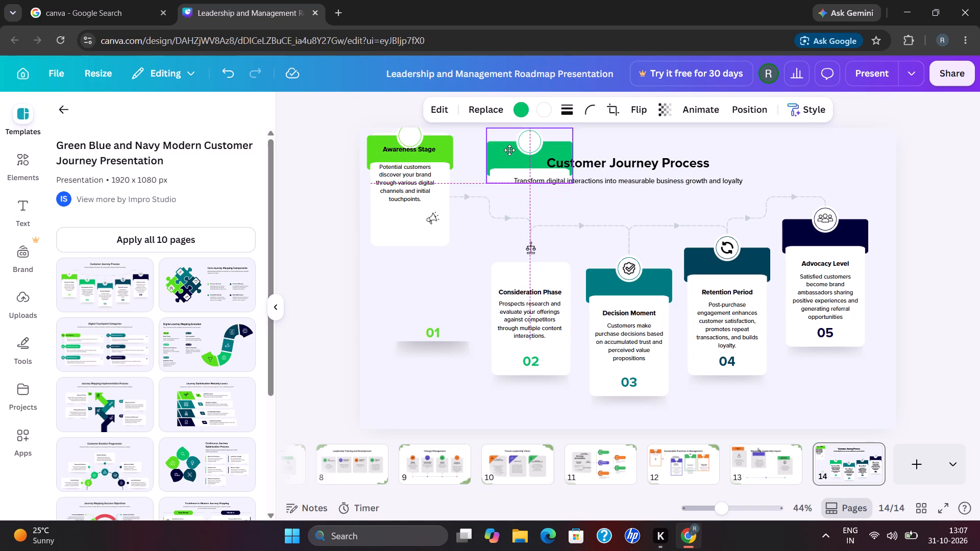
left_click_drag(509, 150, 496, 209)
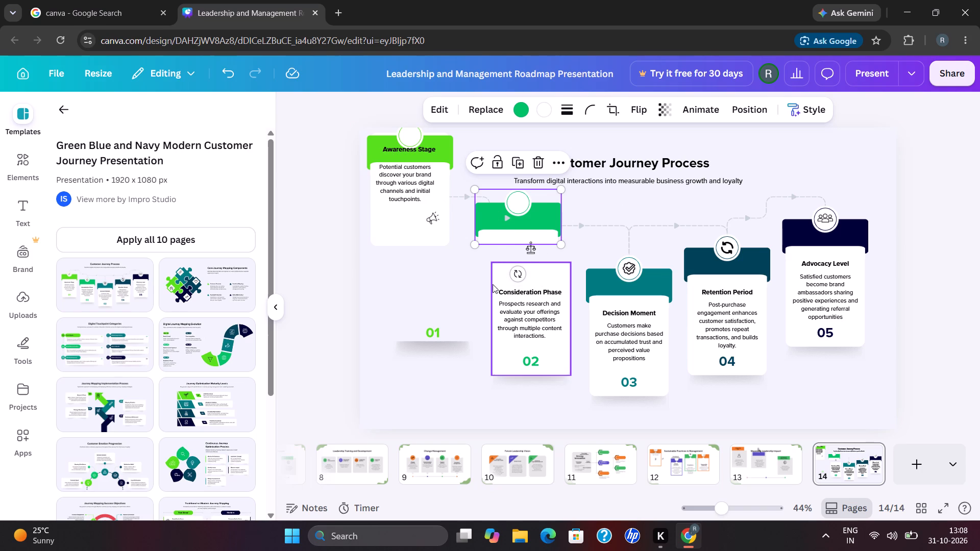
left_click_drag(521, 309, 506, 227)
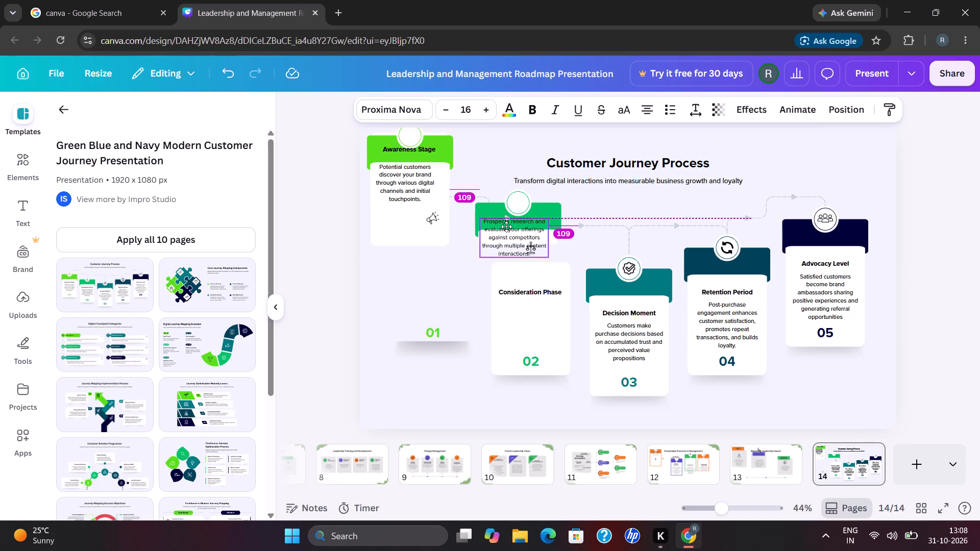
left_click_drag(506, 227, 506, 226)
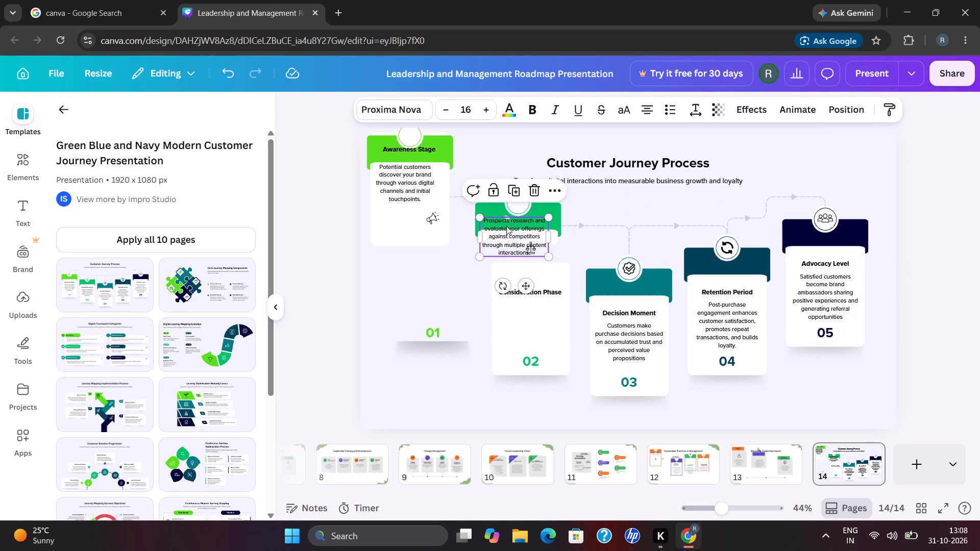
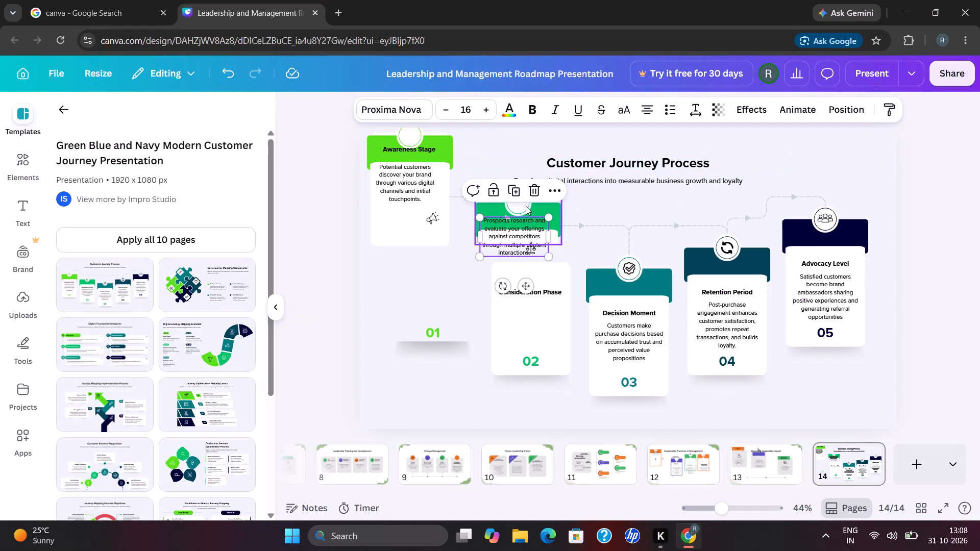
Move the Consideration Phase green banner, description and title up beside the Awareness Stage card, reassembling them there.
left_click_drag(531, 210, 523, 169)
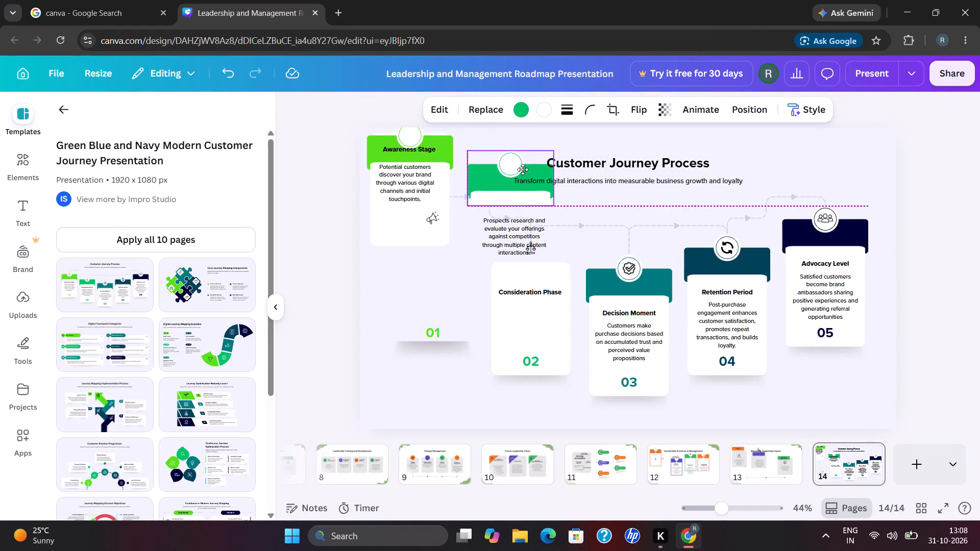
left_click_drag(523, 169, 525, 171)
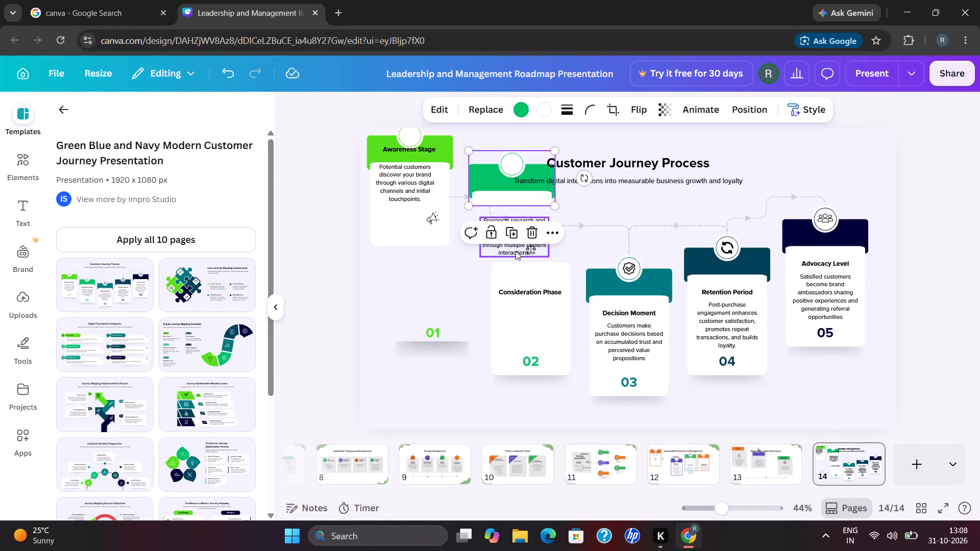
left_click_drag(515, 249, 509, 215)
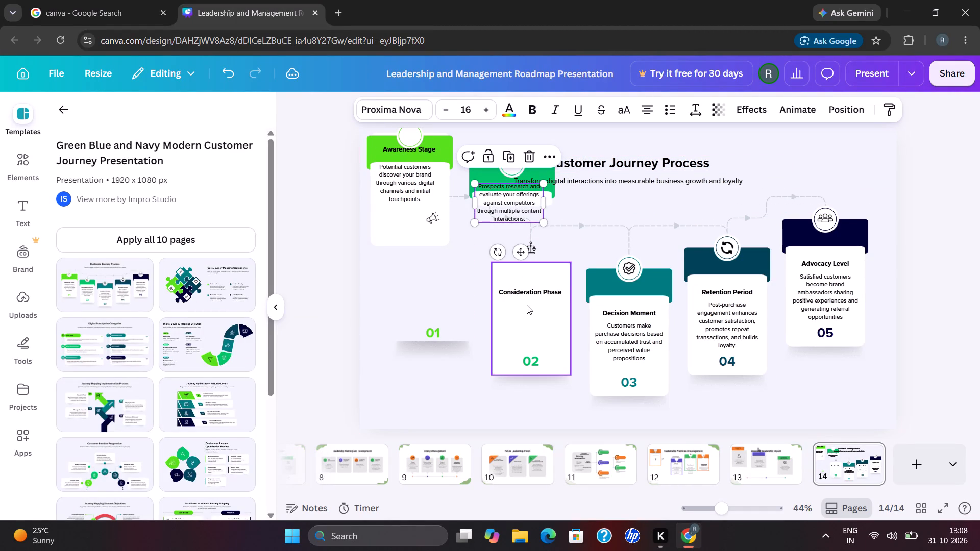
left_click_drag(521, 293, 505, 181)
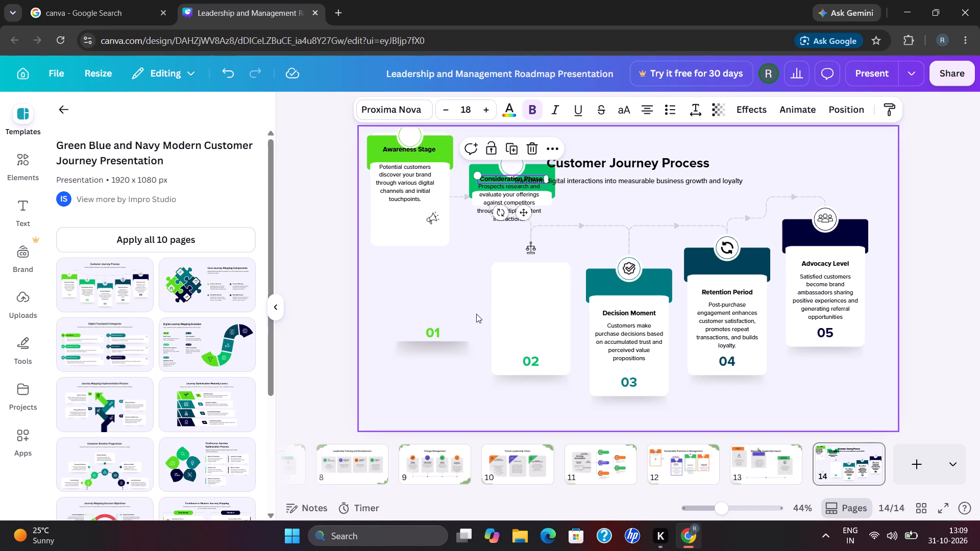
Move the Decision Moment description and title from card 03 onto the empty white card 02.
left_click_drag(617, 345, 614, 345)
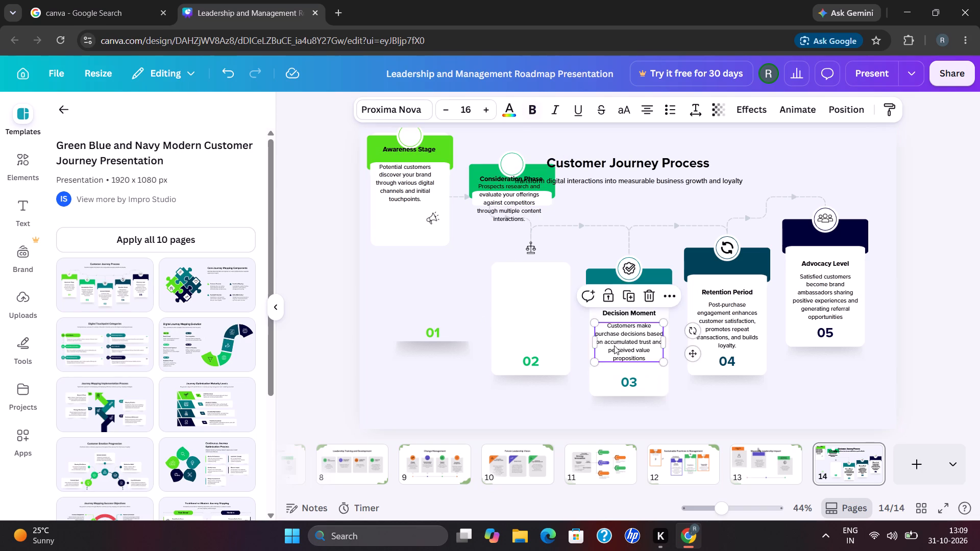
left_click_drag(614, 345, 522, 318)
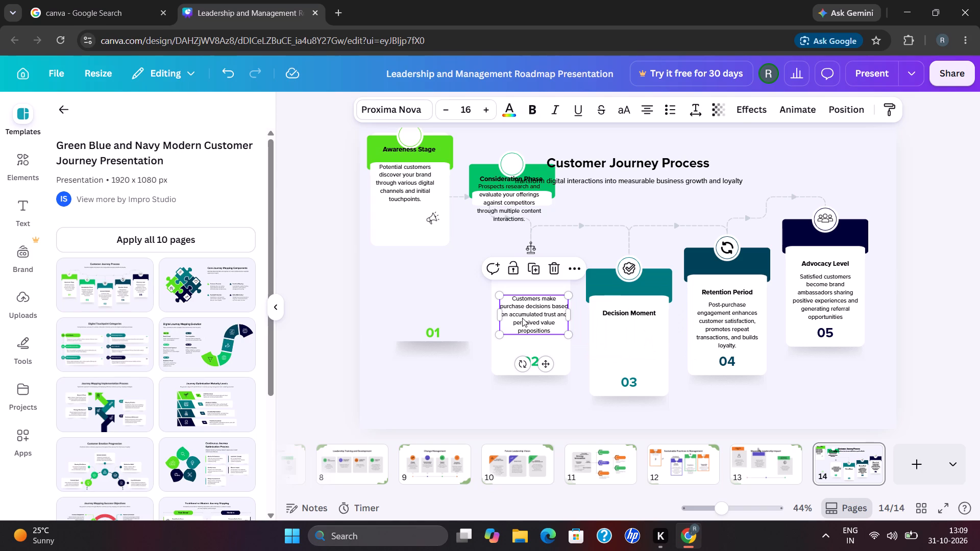
left_click_drag(619, 309, 583, 288)
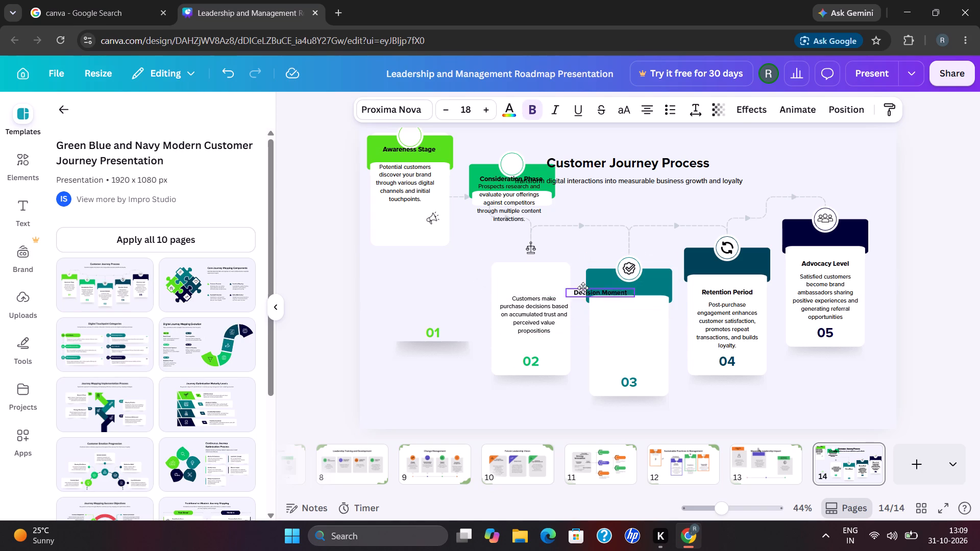
left_click_drag(583, 288, 524, 276)
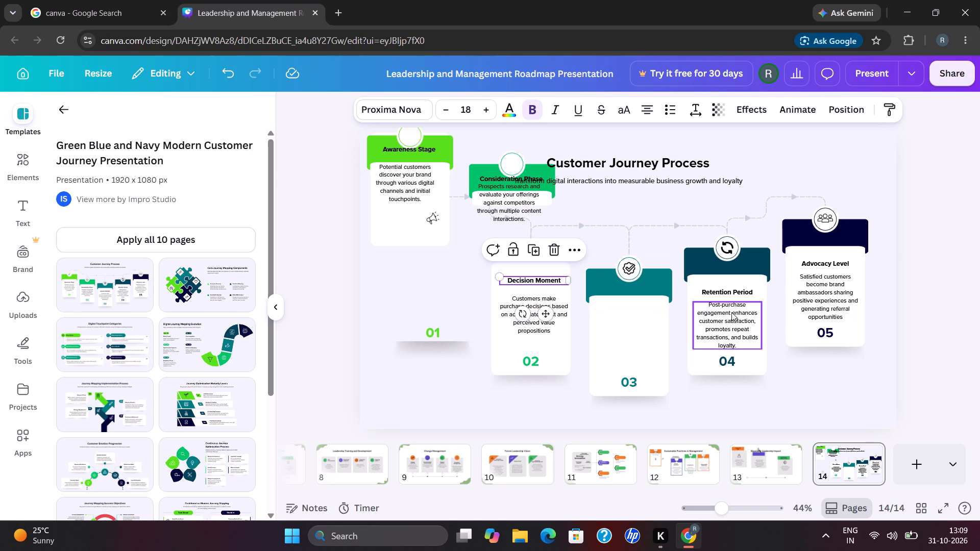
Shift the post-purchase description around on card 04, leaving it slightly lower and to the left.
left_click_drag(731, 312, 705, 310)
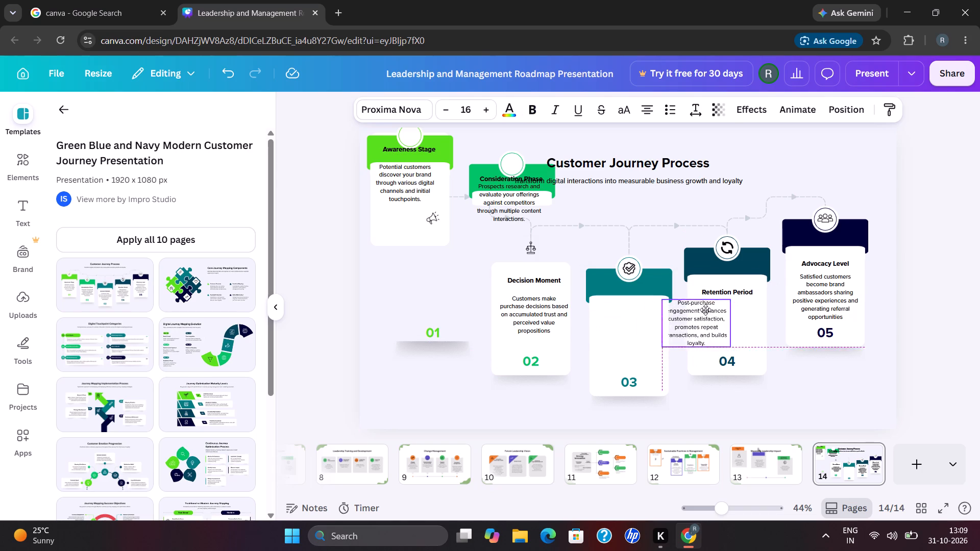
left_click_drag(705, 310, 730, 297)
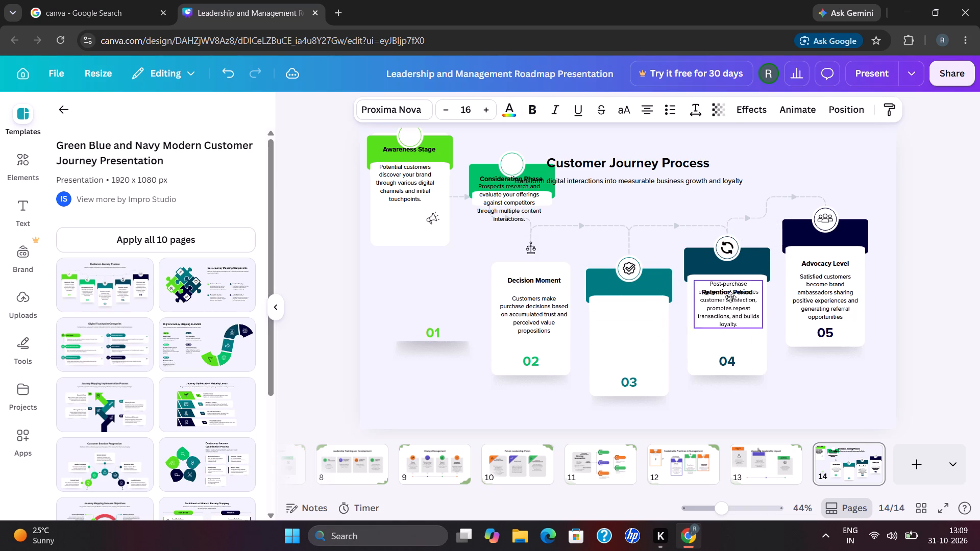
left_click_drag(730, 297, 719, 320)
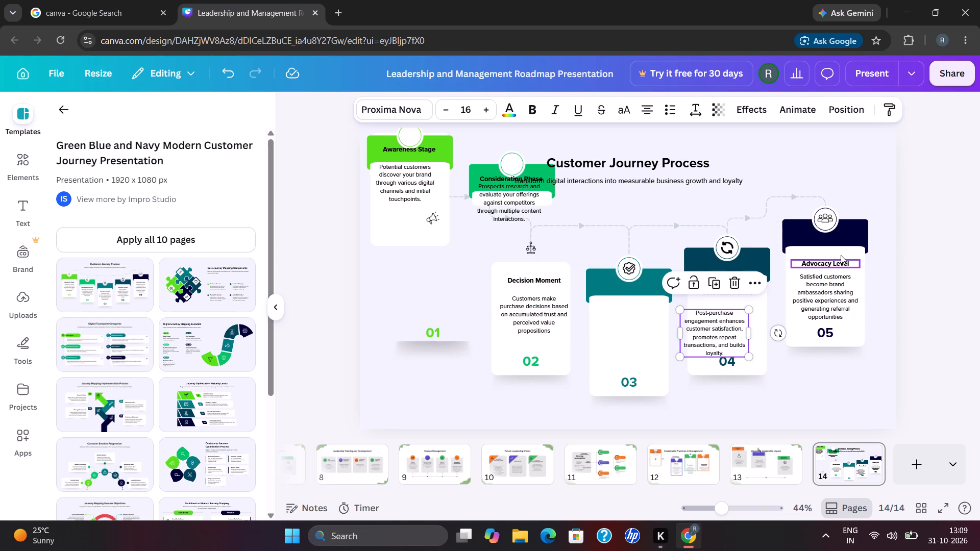
Move the Advocacy Level title onto the teal banner of card 03 and the Retention Period title onto card 05.
left_click_drag(835, 263, 631, 288)
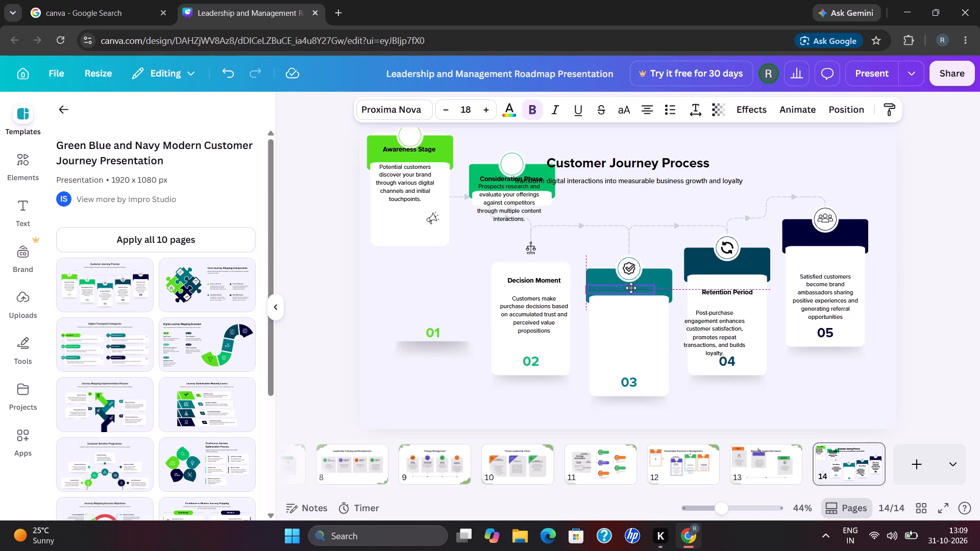
left_click_drag(631, 288, 636, 284)
left_click_drag(740, 290, 805, 256)
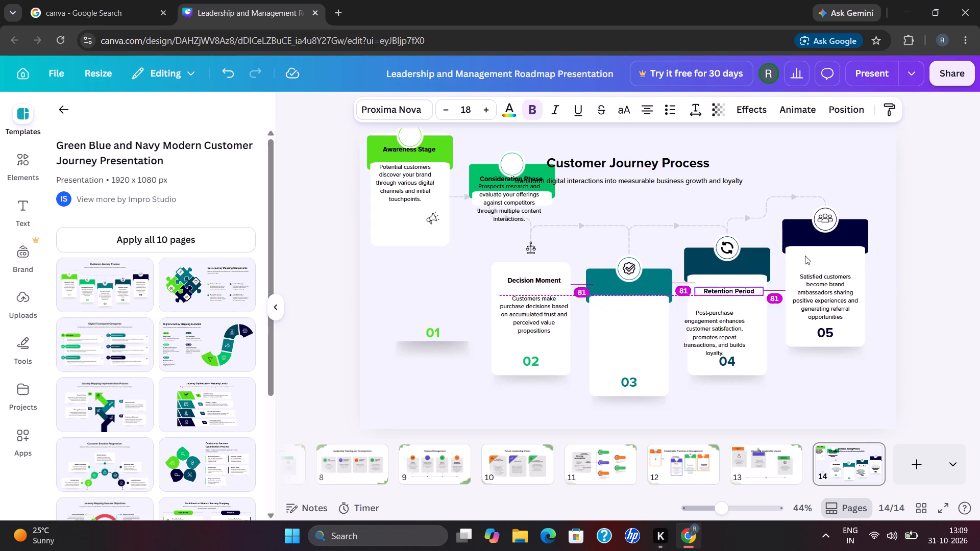
left_click_drag(805, 256, 836, 261)
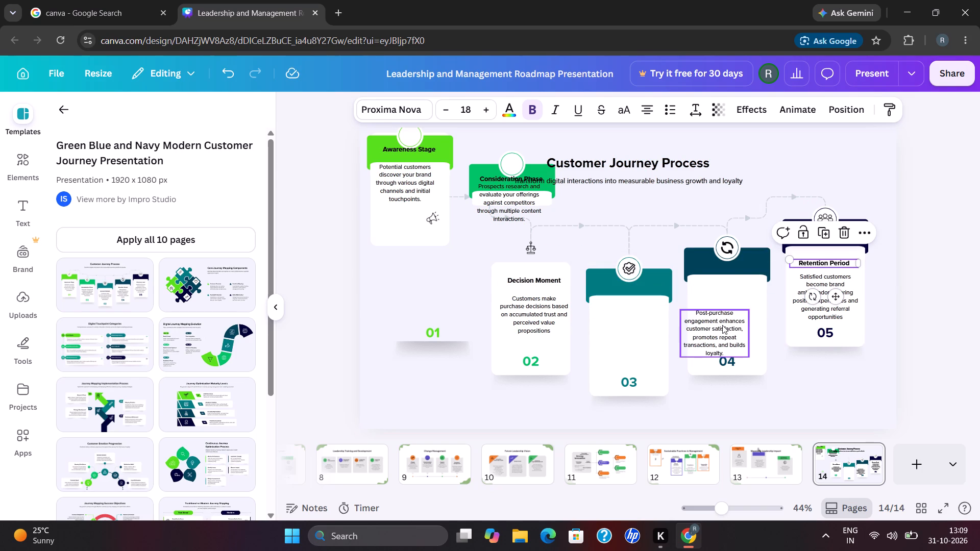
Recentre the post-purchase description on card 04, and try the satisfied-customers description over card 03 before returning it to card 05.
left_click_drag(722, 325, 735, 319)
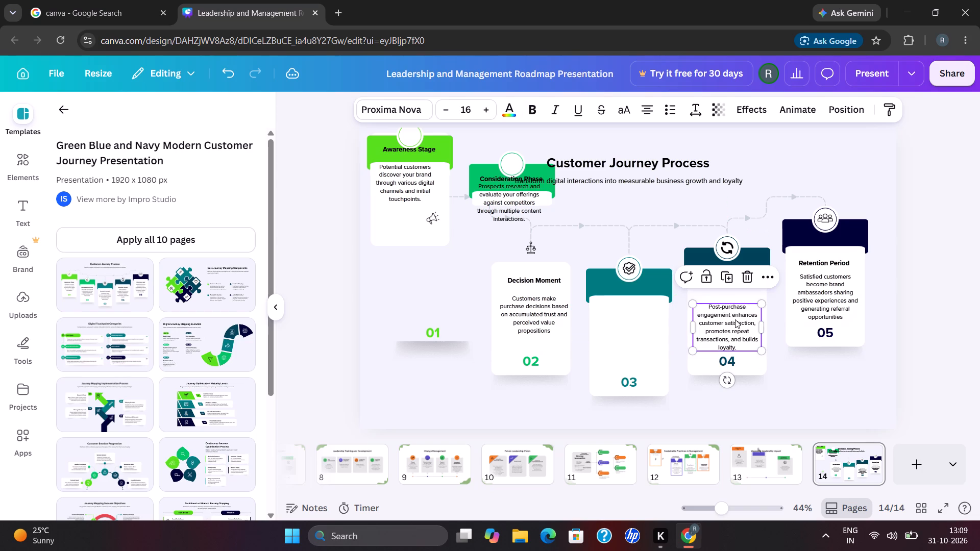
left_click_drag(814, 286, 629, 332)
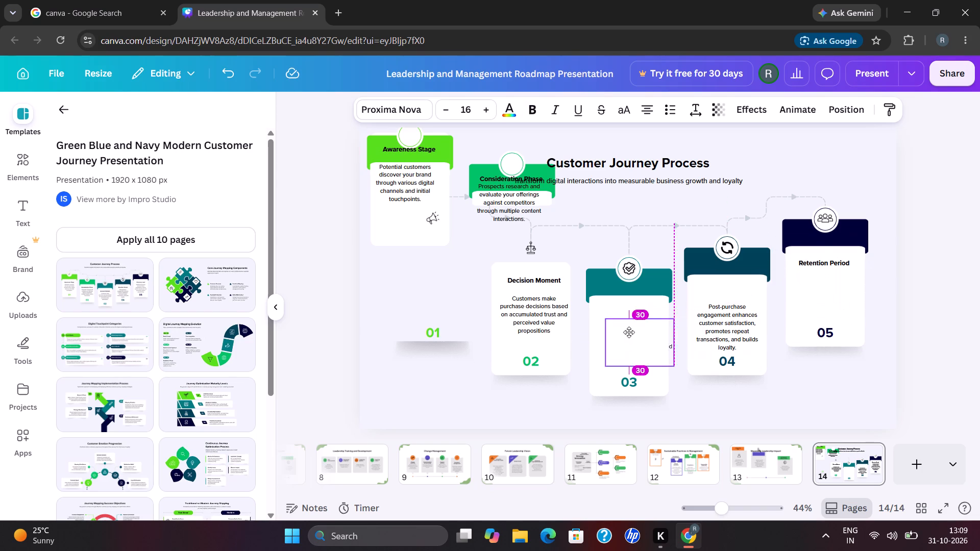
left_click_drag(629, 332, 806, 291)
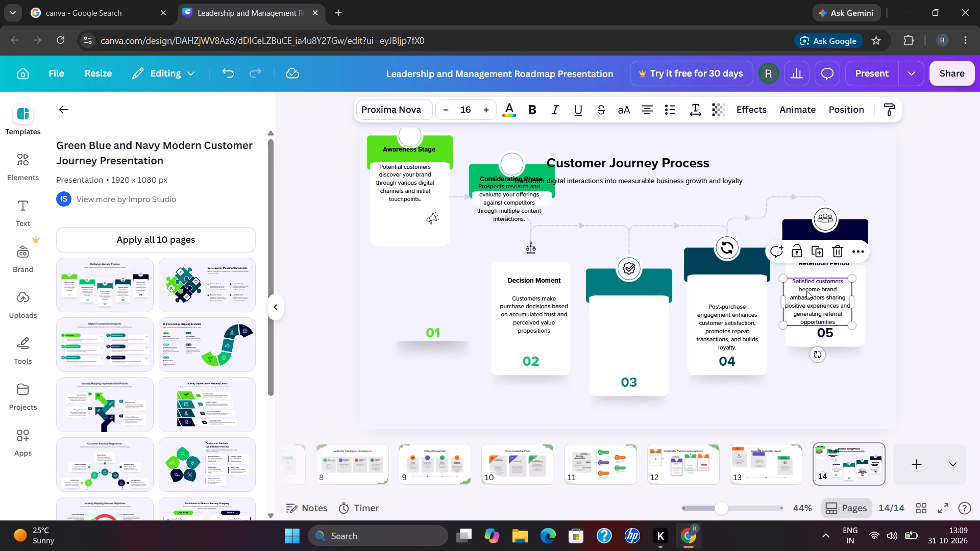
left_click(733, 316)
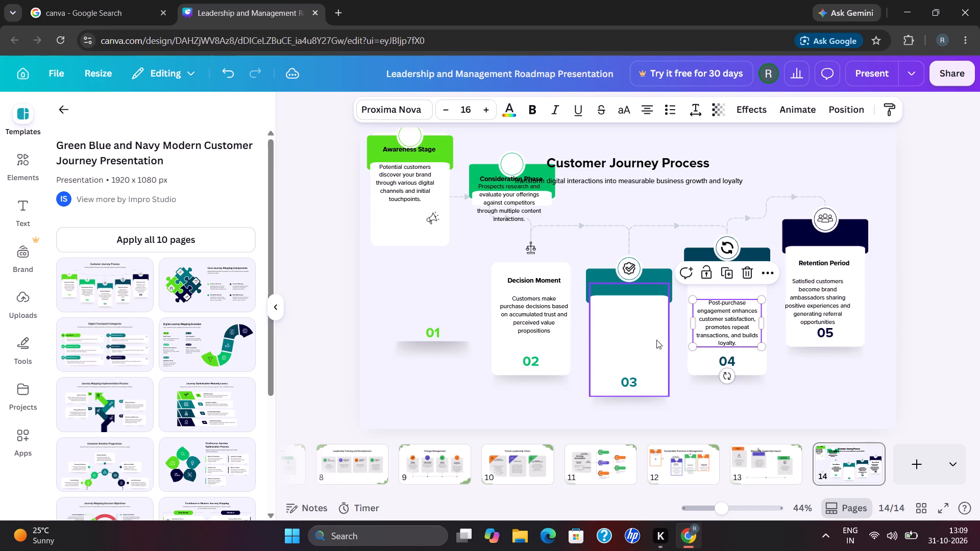
Try the purchase-decisions and post-purchase descriptions on card 03, placing them back on cards 02 and 04 respectively.
left_click_drag(514, 322, 610, 352)
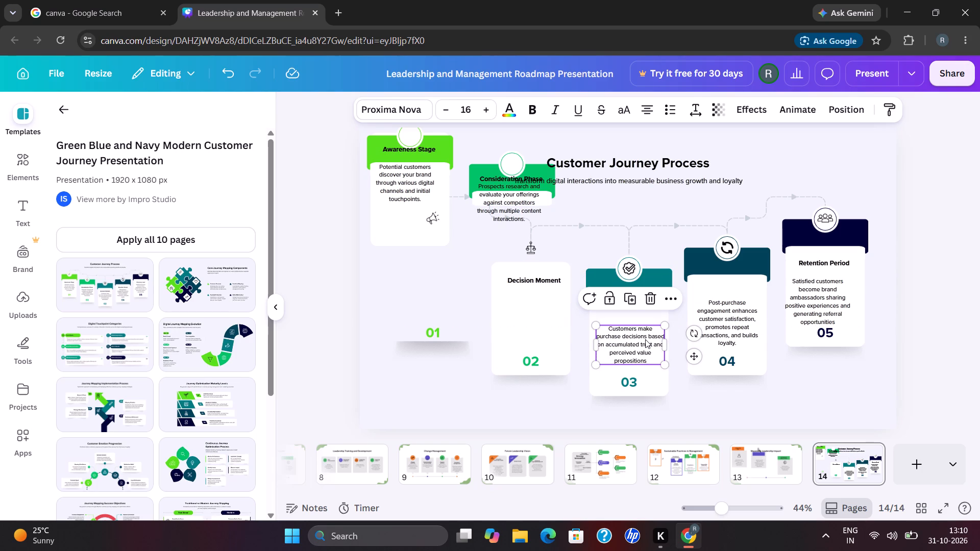
left_click_drag(645, 339, 545, 324)
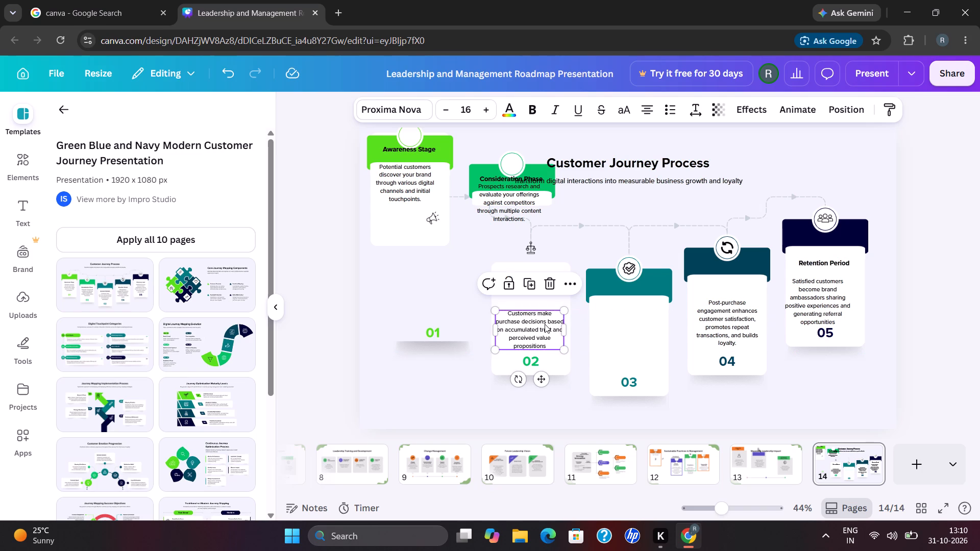
left_click_drag(729, 305, 645, 325)
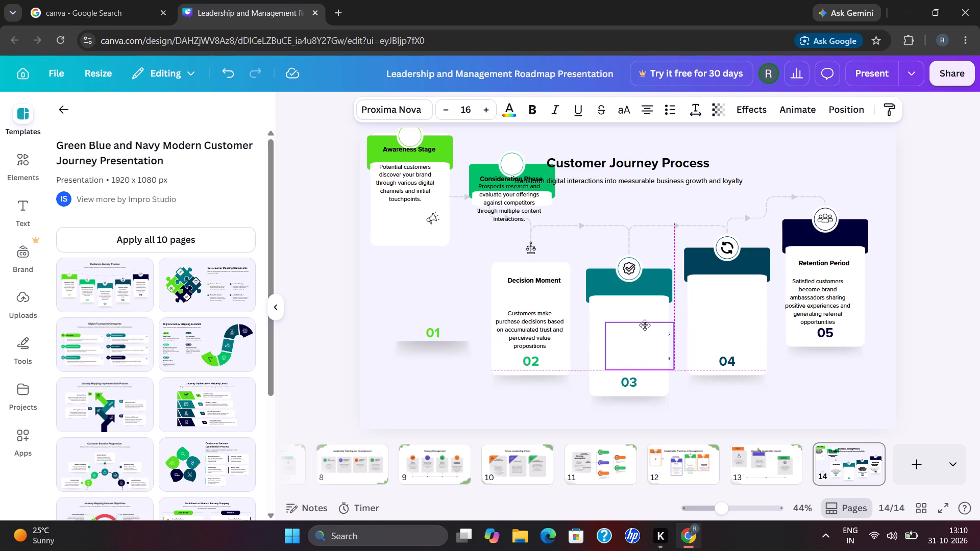
left_click_drag(645, 325, 722, 299)
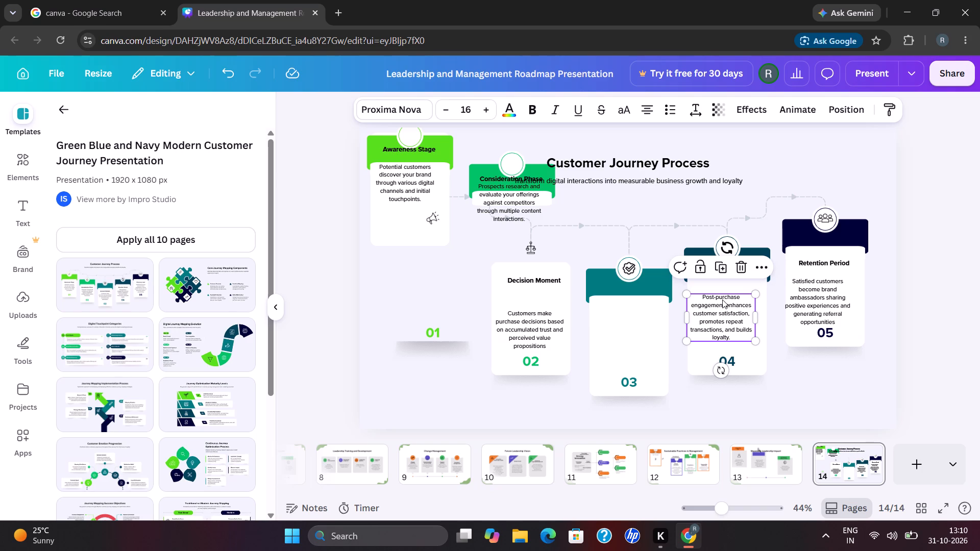
Move the satisfied-customers description over card 04 and back to card 05, lowering the Retention Period title slightly in between.
left_click_drag(824, 293, 749, 302)
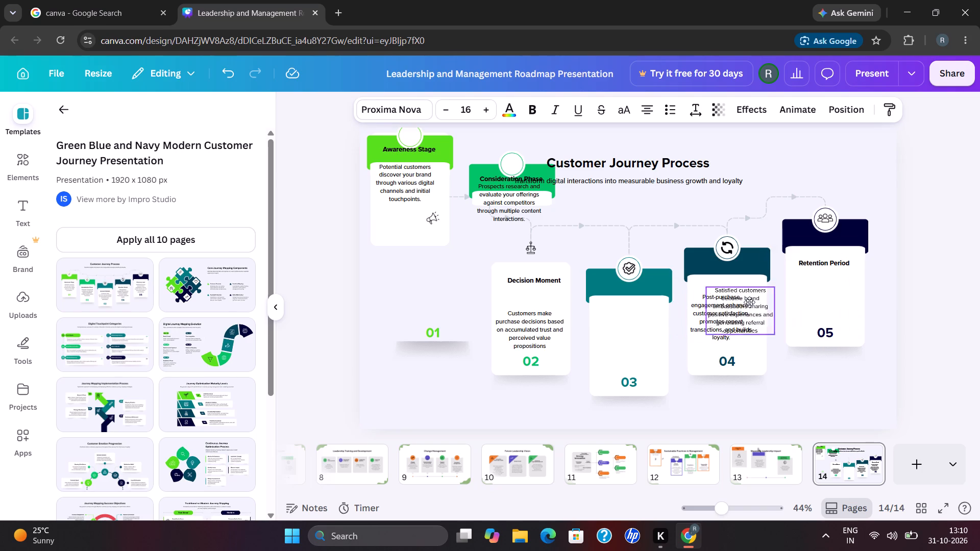
left_click_drag(749, 302, 748, 302)
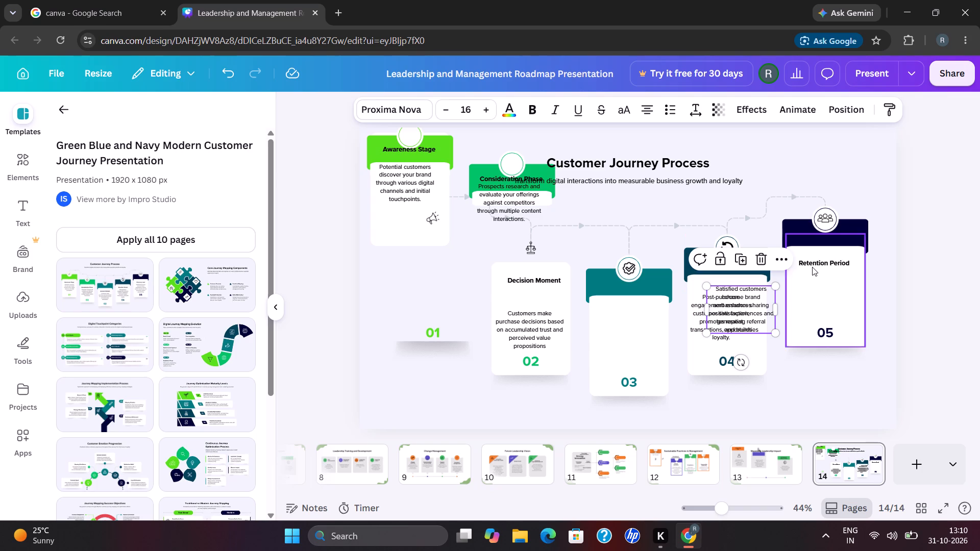
left_click_drag(813, 266, 817, 276)
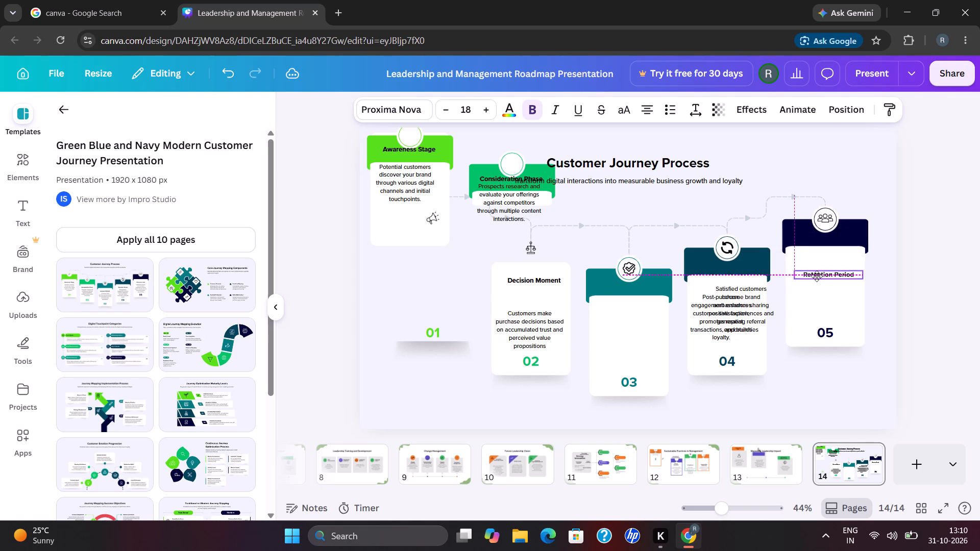
left_click_drag(817, 276, 815, 271)
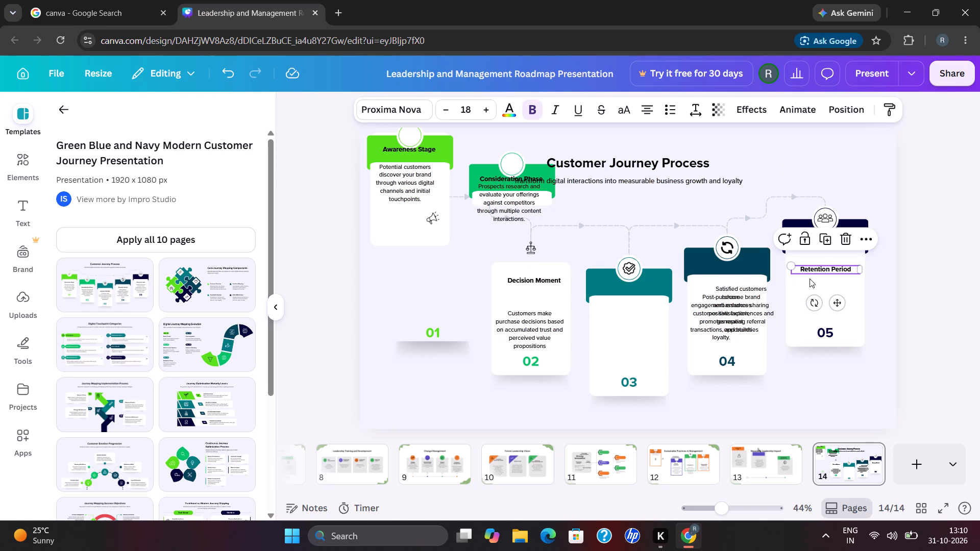
left_click_drag(742, 308, 812, 301)
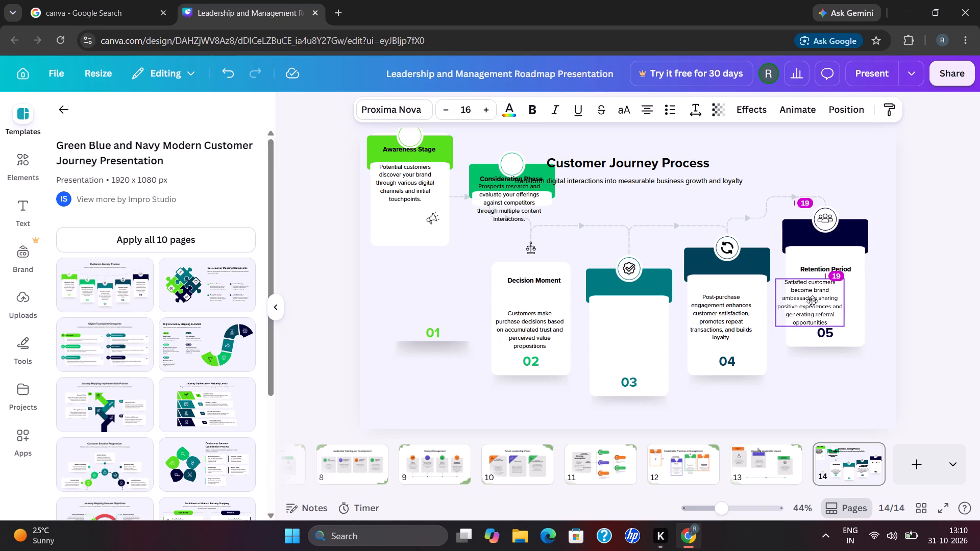
left_click_drag(812, 301, 816, 303)
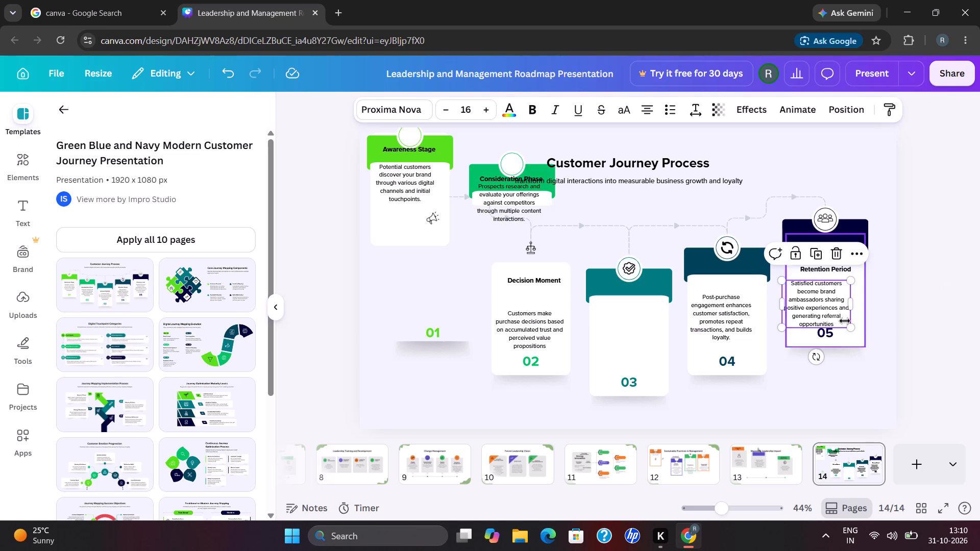
Move the satisfied-customers description from card 05 across to card 03, overlapping its edge facing card 04.
left_click_drag(818, 306, 718, 320)
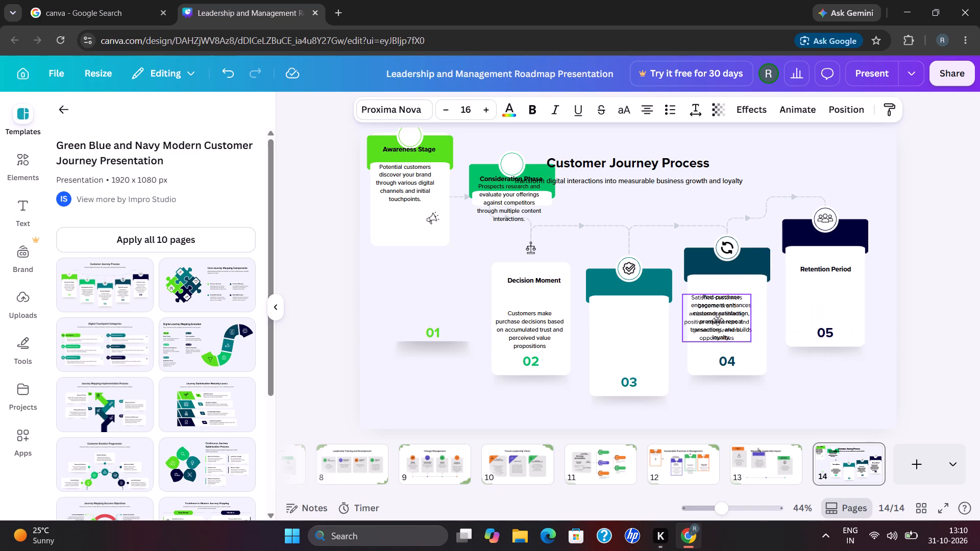
left_click_drag(718, 320, 658, 337)
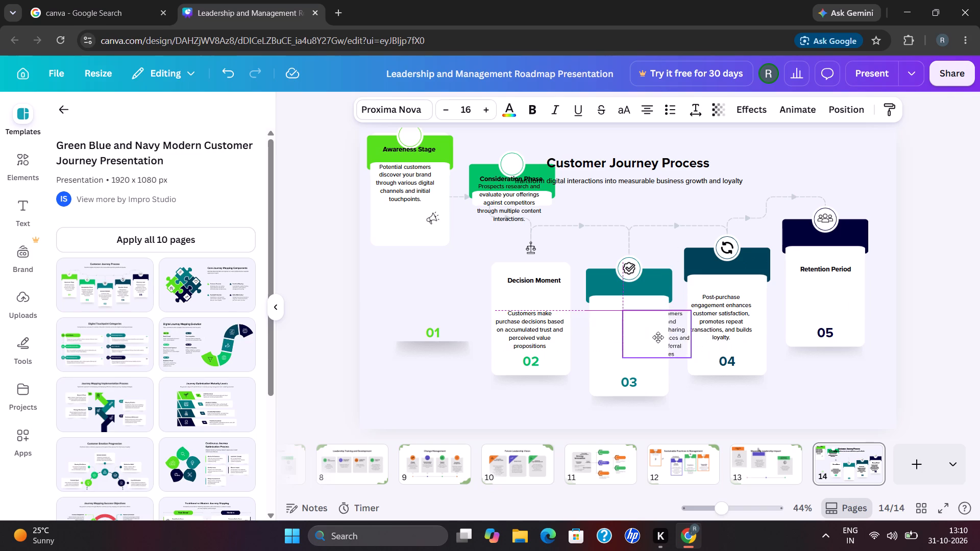
left_click_drag(658, 337, 658, 337)
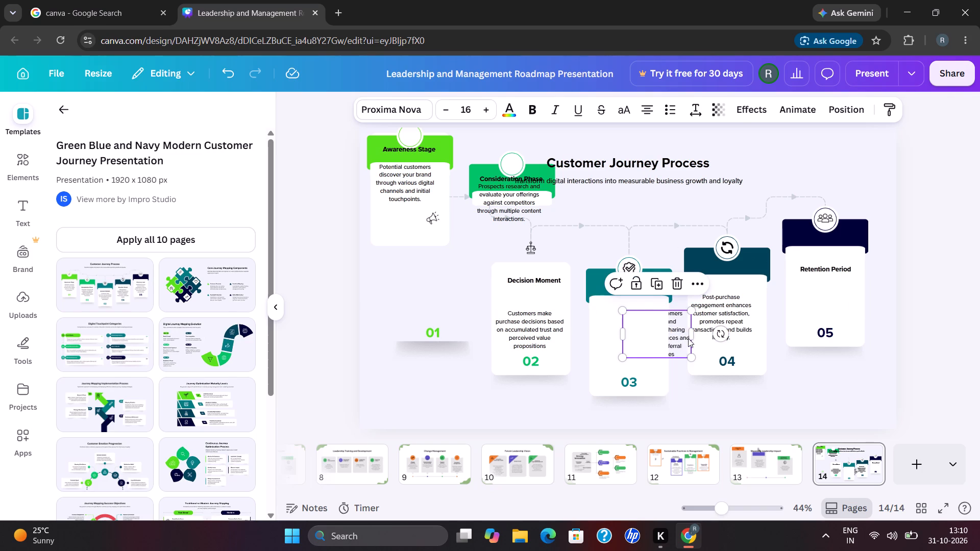
On page 13, move the "Measuring staff happiness" description below the Leadership KPIs card.
left_click(745, 456)
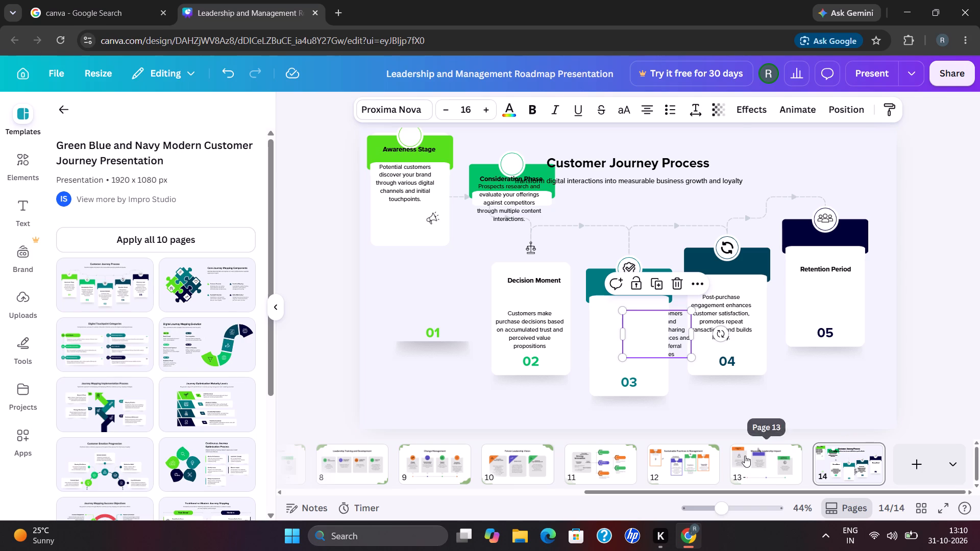
left_click_drag(582, 274, 472, 335)
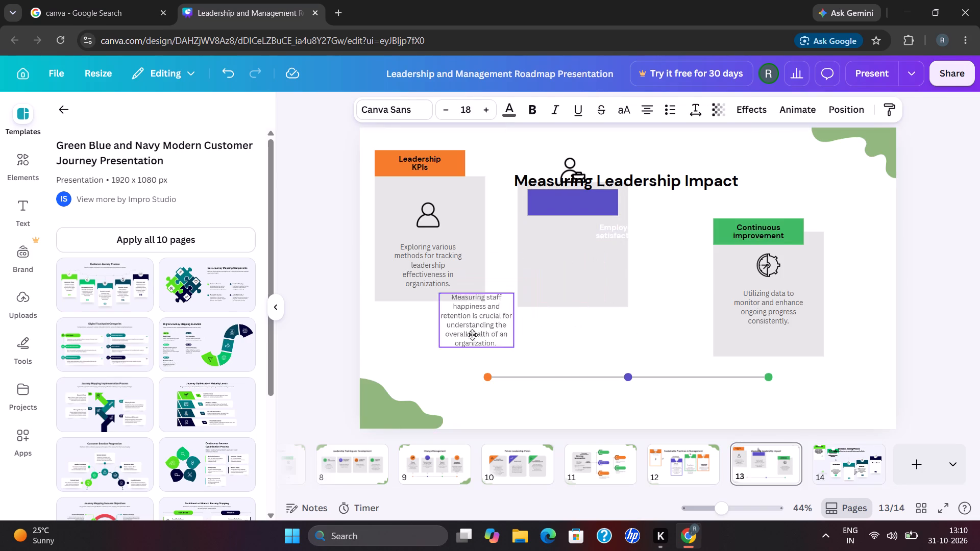
left_click_drag(472, 335, 434, 345)
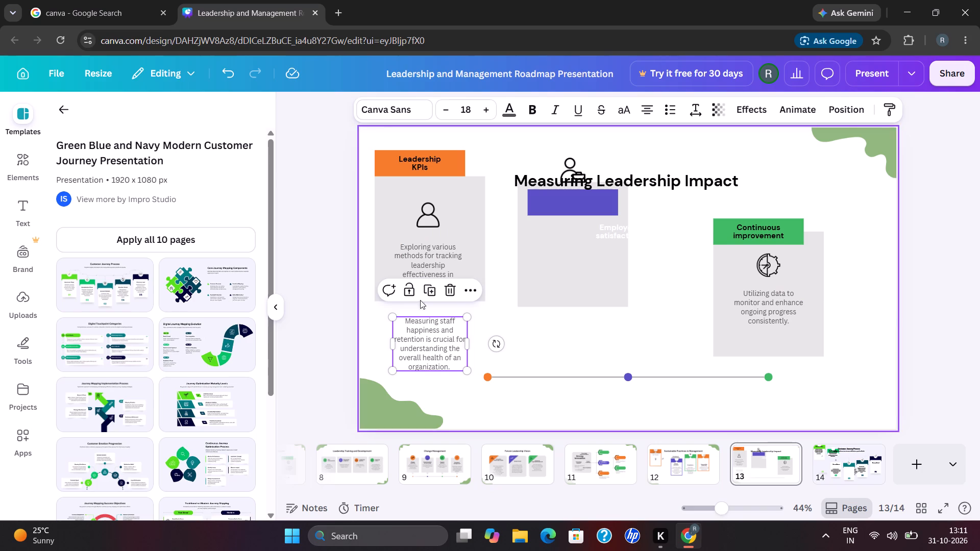
Move the "Continuous improvement" label up beside the page title and raise its grey card behind it.
left_click_drag(750, 223, 761, 171)
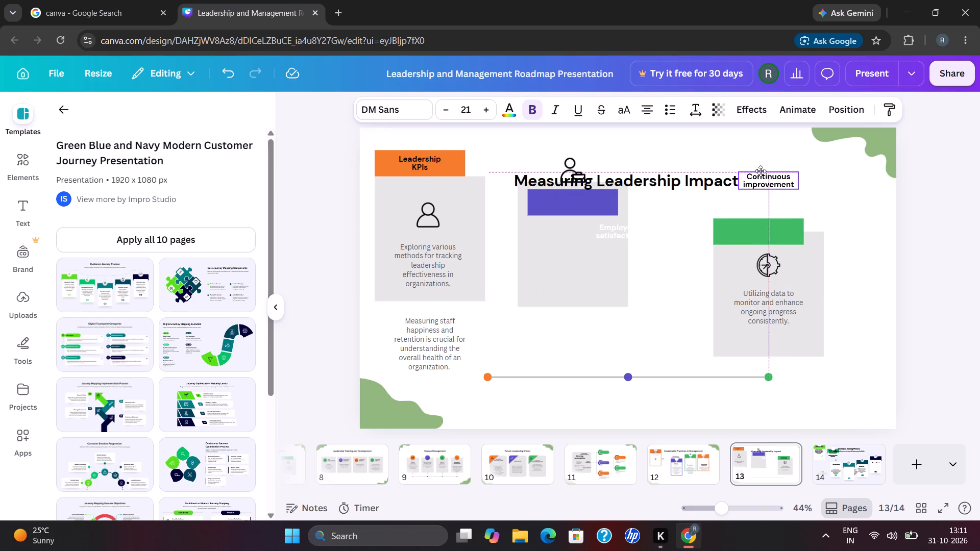
left_click_drag(761, 171, 767, 171)
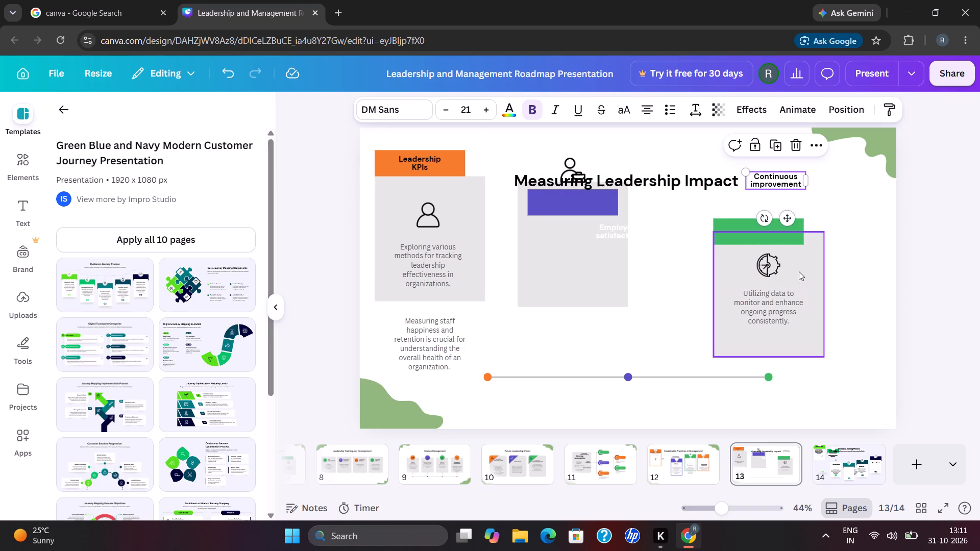
left_click_drag(799, 271, 800, 214)
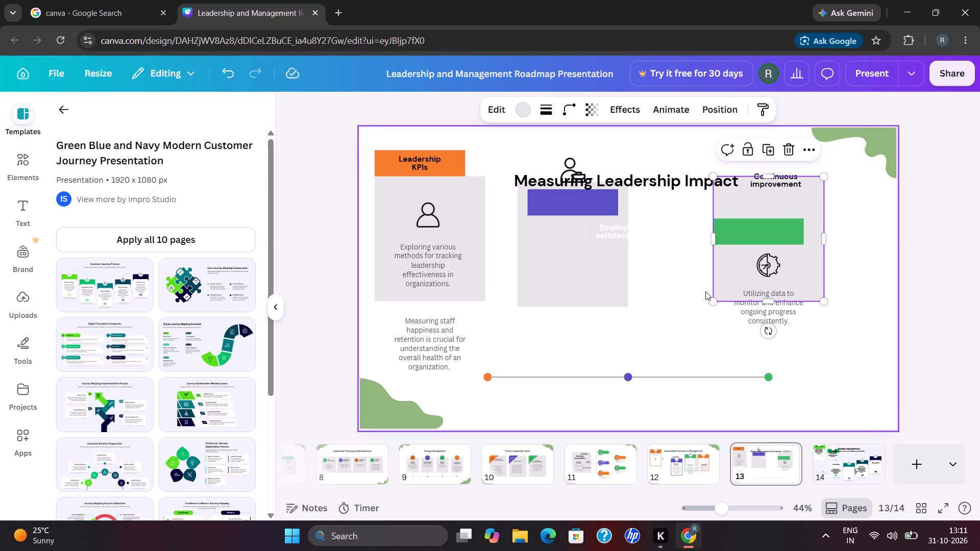
Move the "Measuring Leadership Impact" title up above the cards and lower the purple banner behind the "Employee satisfaction" label.
left_click(588, 212)
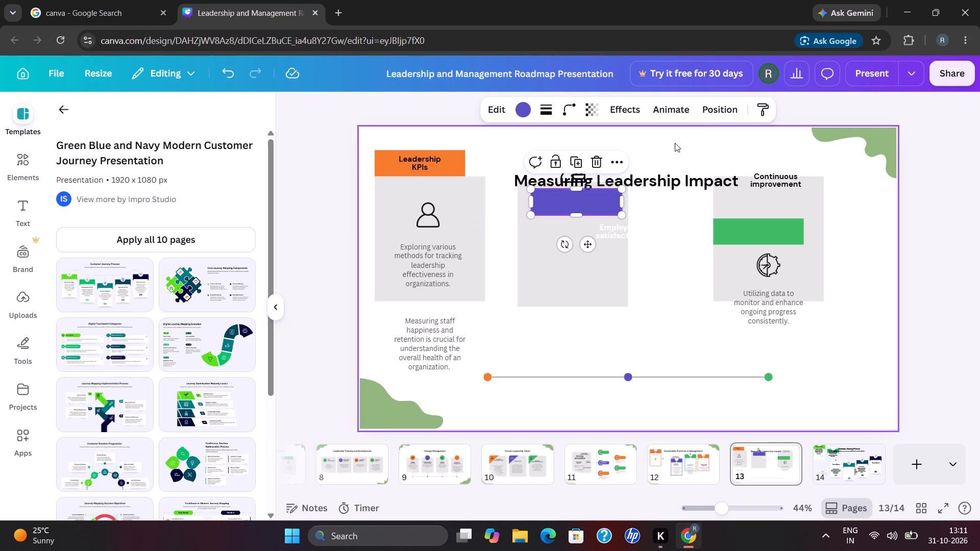
left_click_drag(643, 181, 688, 169)
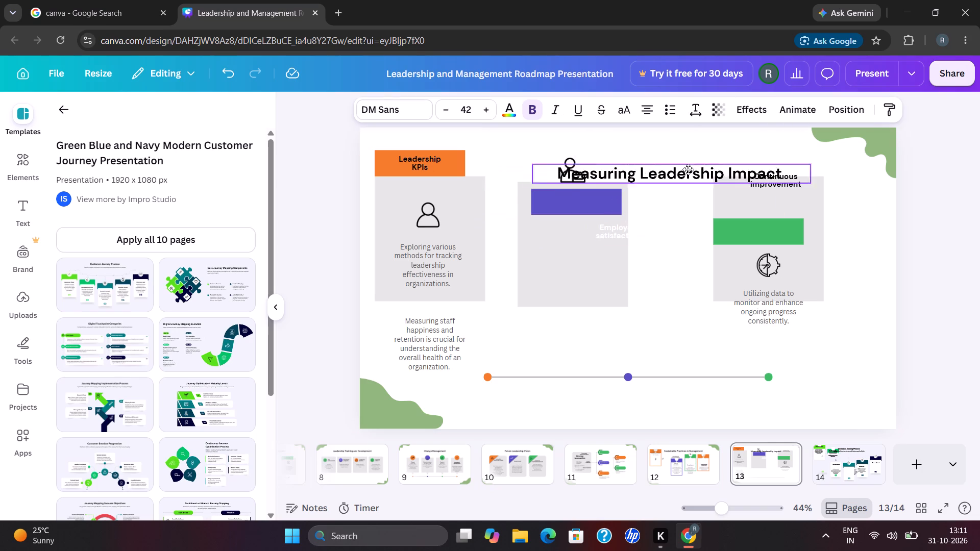
left_click_drag(688, 169, 647, 141)
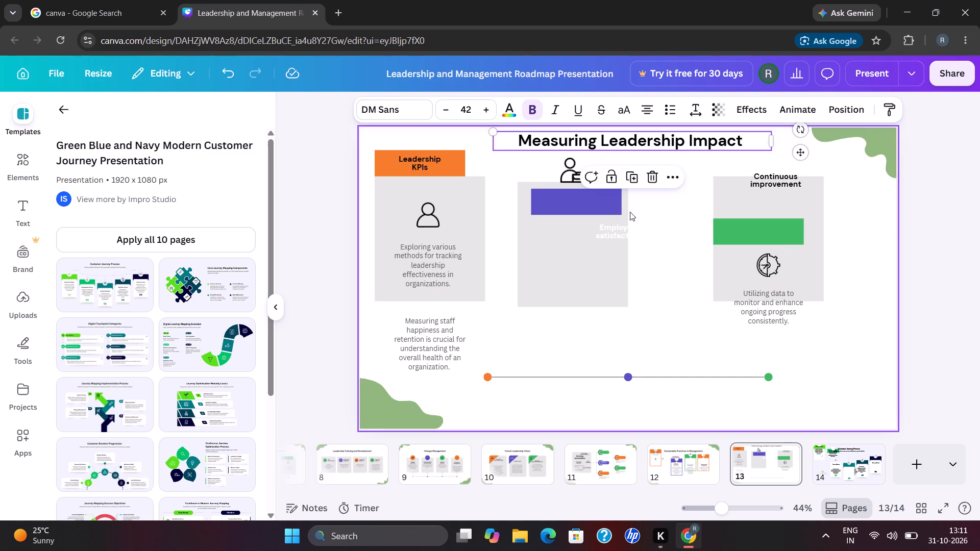
left_click_drag(600, 203, 597, 218)
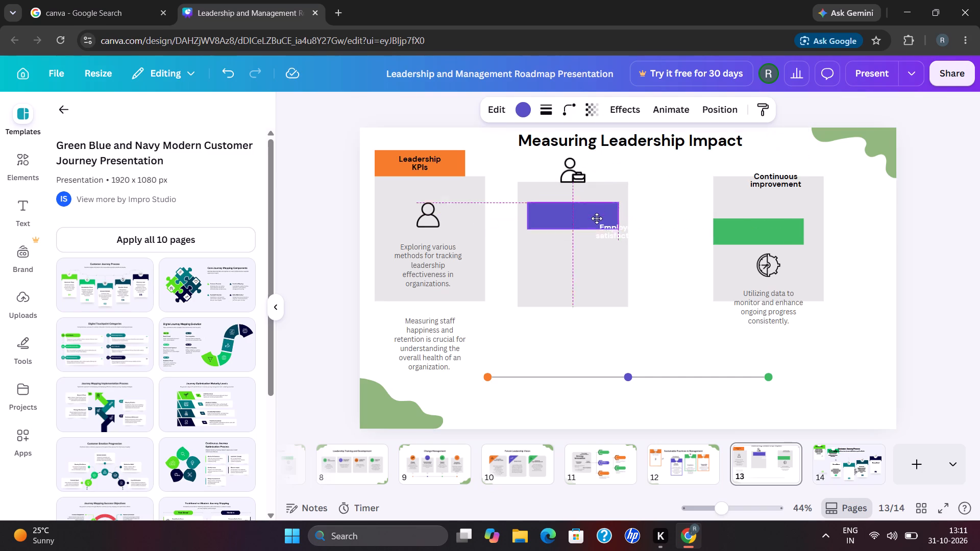
left_click_drag(597, 218, 601, 229)
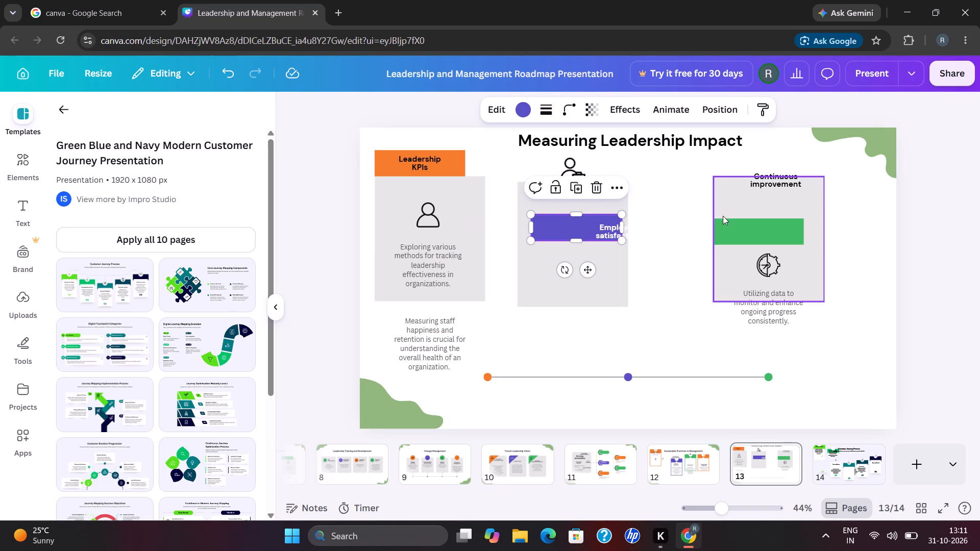
Move the gear icon above the green banner and raise the "Utilizing data" description fully onto its grey card.
left_click_drag(767, 266, 734, 198)
left_click_drag(779, 302, 775, 272)
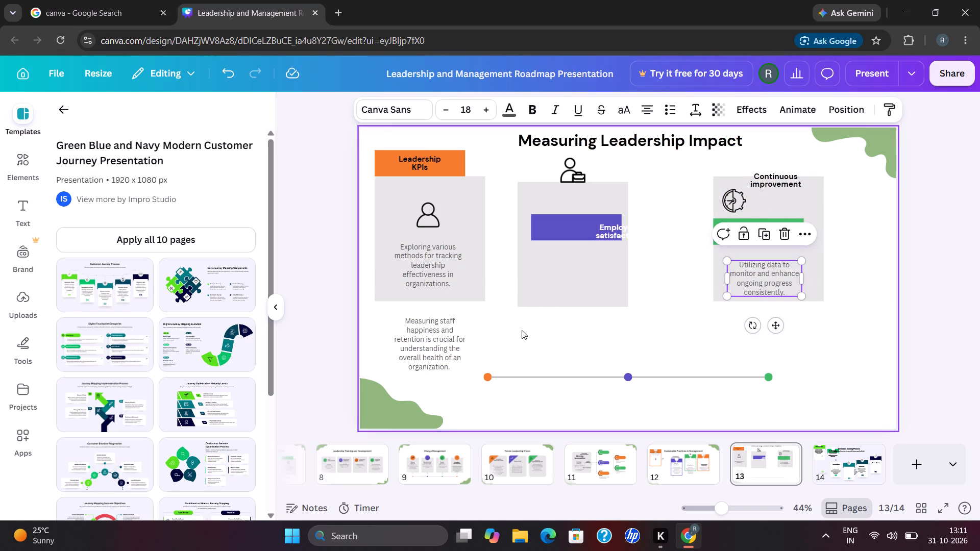
Place the "Measuring staff happiness" description on the middle grey card, just below the purple banner.
left_click_drag(437, 344, 562, 281)
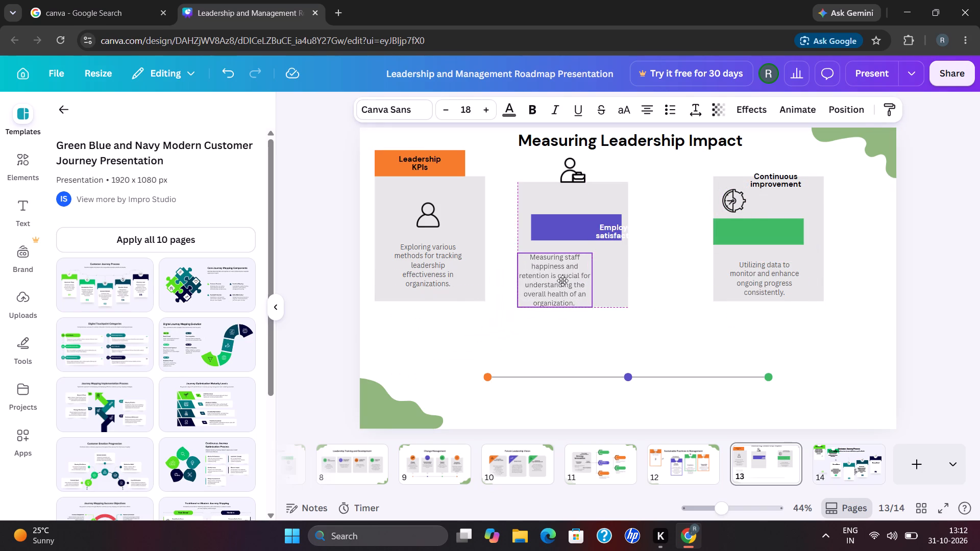
left_click_drag(562, 281, 572, 275)
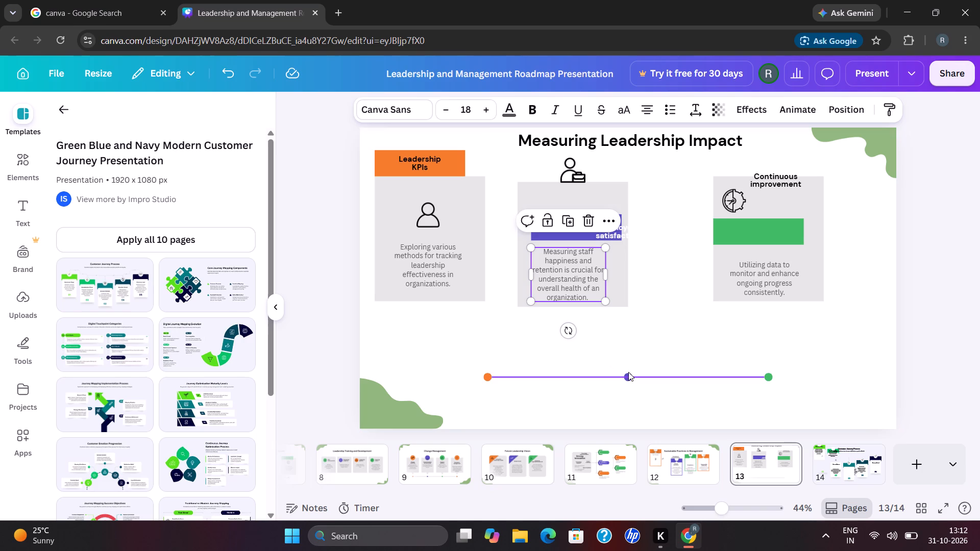
Move the timeline line with its orange and green end dots up, starting beneath the Leadership KPIs card.
left_click_drag(628, 372, 570, 342)
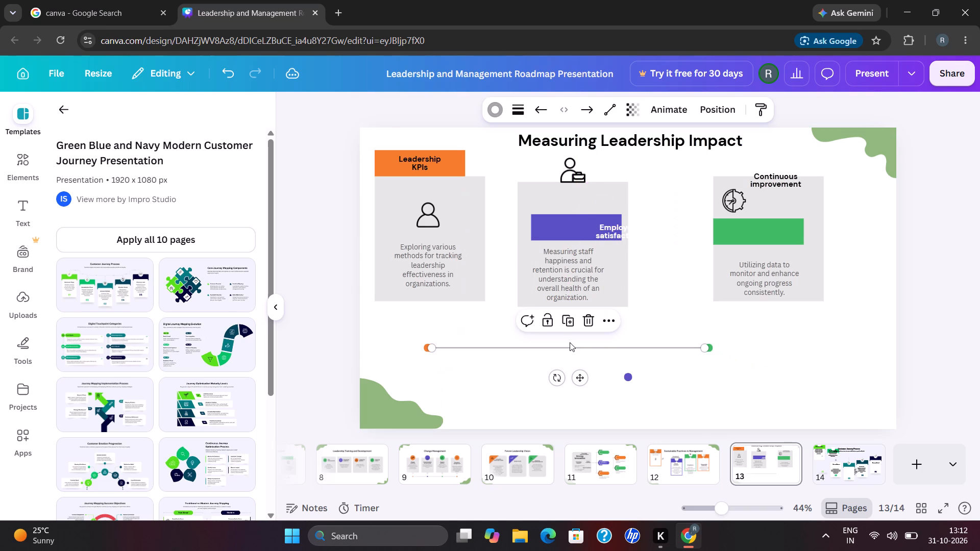
Shift the "Leadership KPIs" label and its orange banner sideways to meet the grey card's edge facing the middle card.
left_click_drag(424, 167, 437, 167)
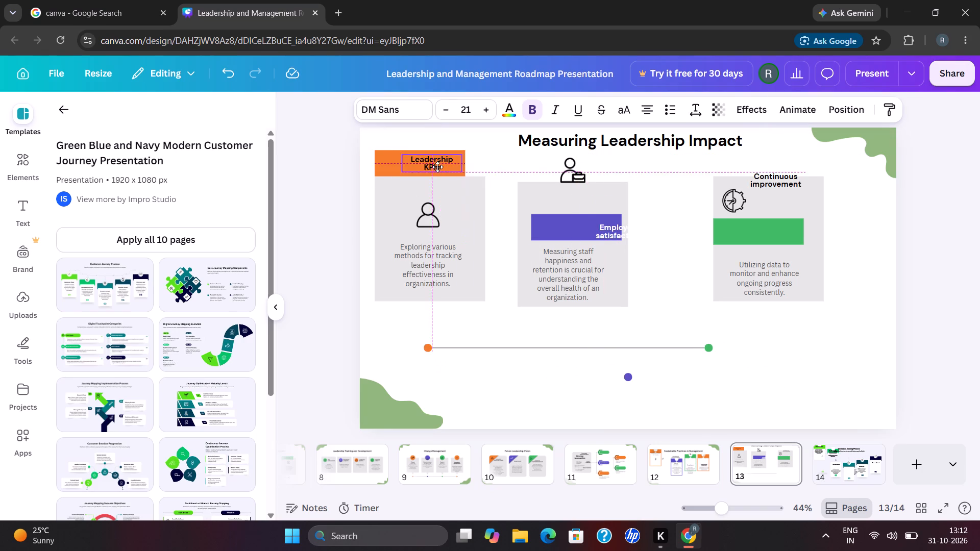
left_click_drag(437, 167, 438, 167)
left_click_drag(390, 163, 410, 161)
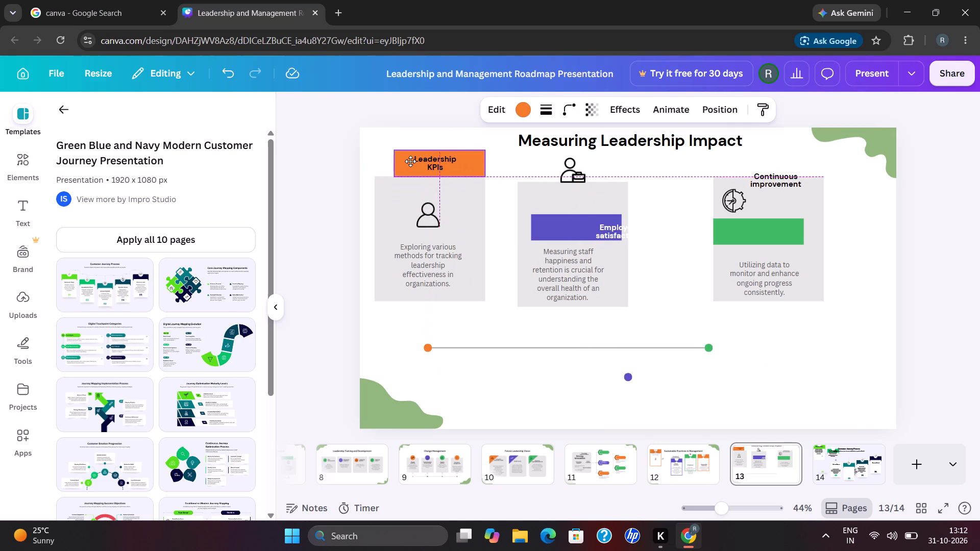
left_click_drag(410, 161, 409, 161)
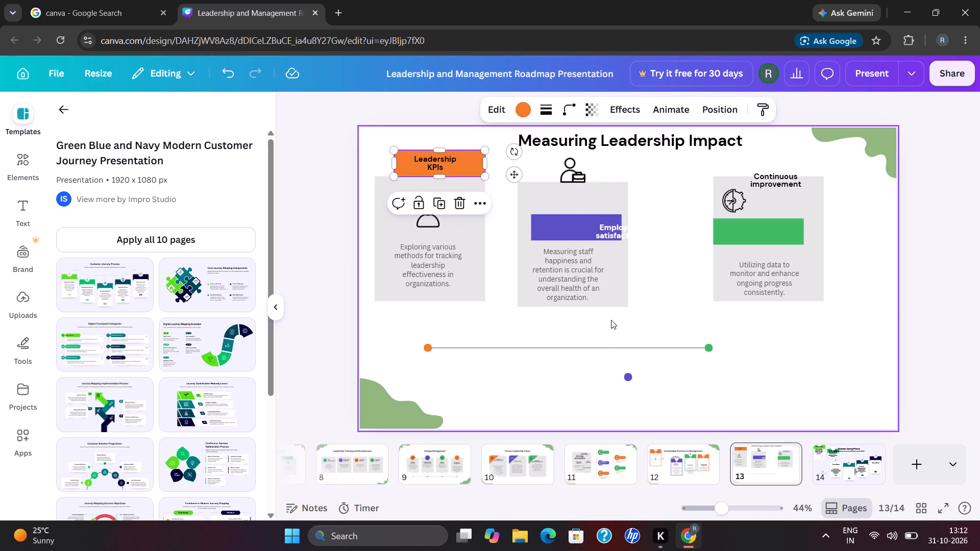
Add a new page at the end and apply the "Digital Journey Mapping Evolution" template layout to it.
left_click(923, 461)
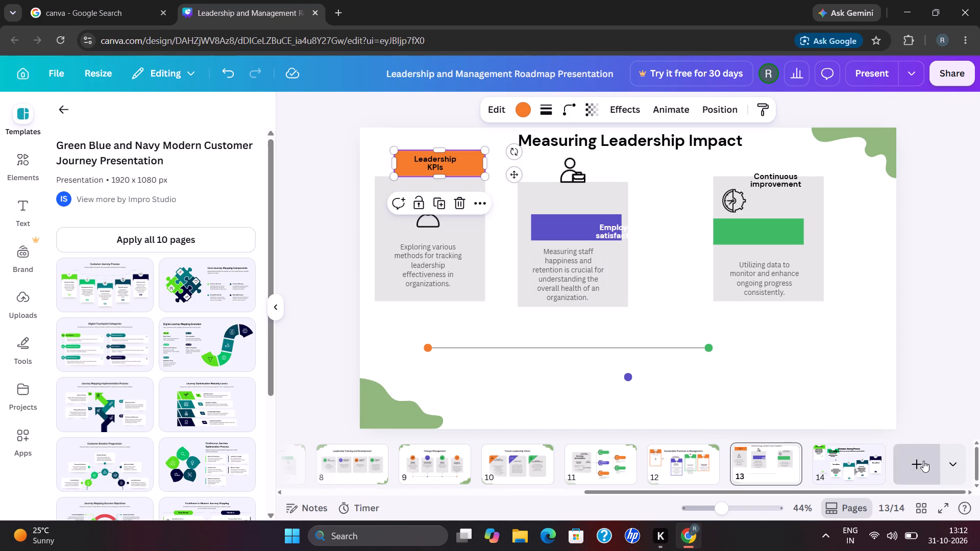
left_click(241, 346)
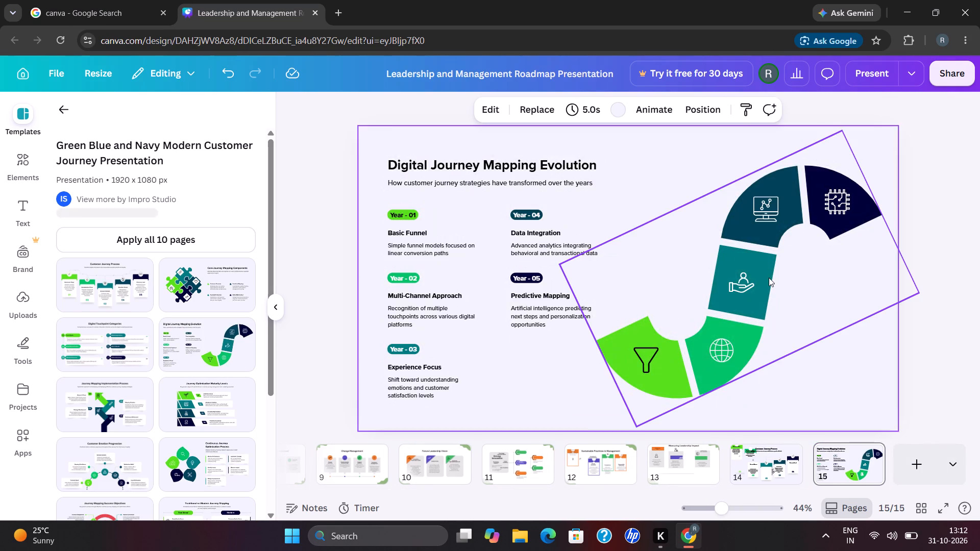
Move the S-shaped coloured graphic up towards the page's upper corner, leaving its icons in place.
left_click_drag(737, 295, 731, 251)
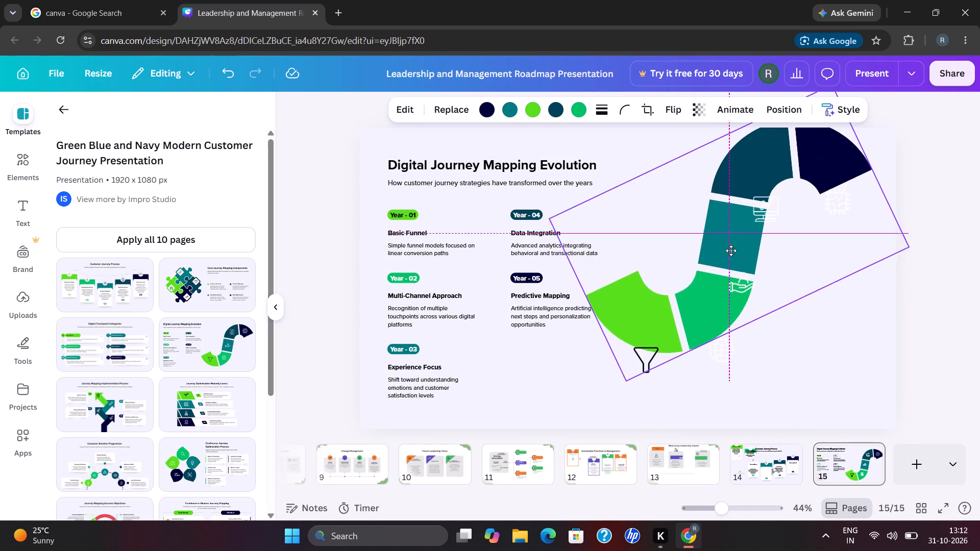
left_click_drag(731, 251, 754, 262)
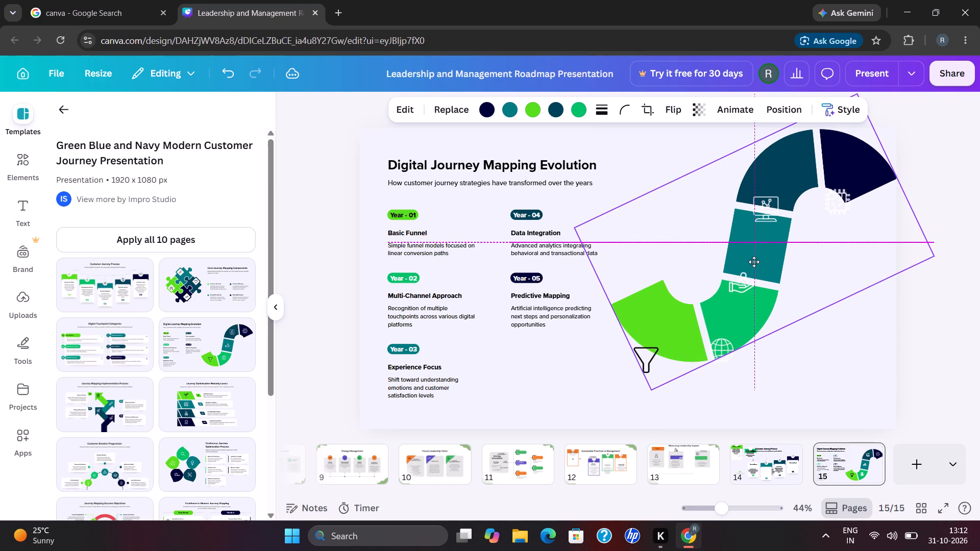
Move the Year - 05 tag, "Predictive Mapping" heading and its description beside the S-shaped graphic, above the light-green segment.
left_click_drag(554, 312, 601, 288)
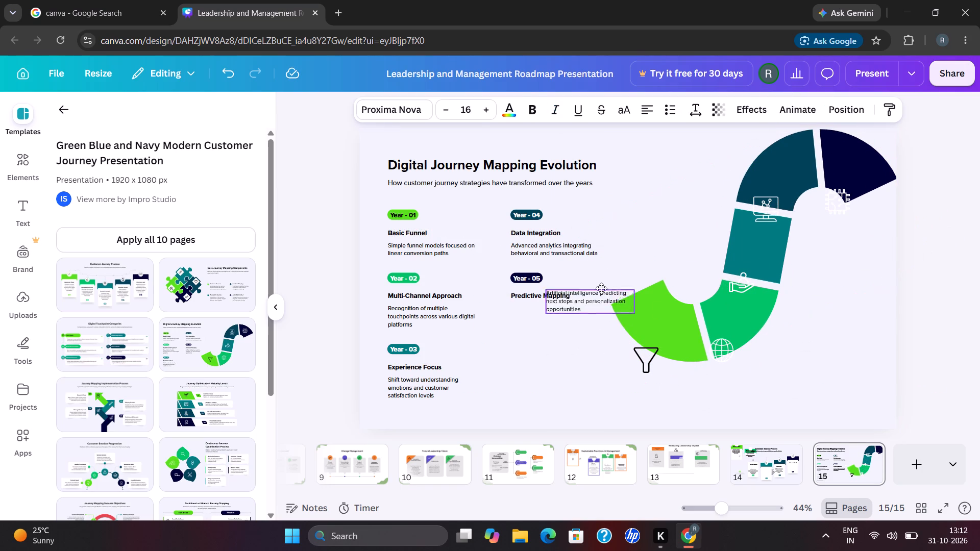
left_click_drag(601, 288, 682, 266)
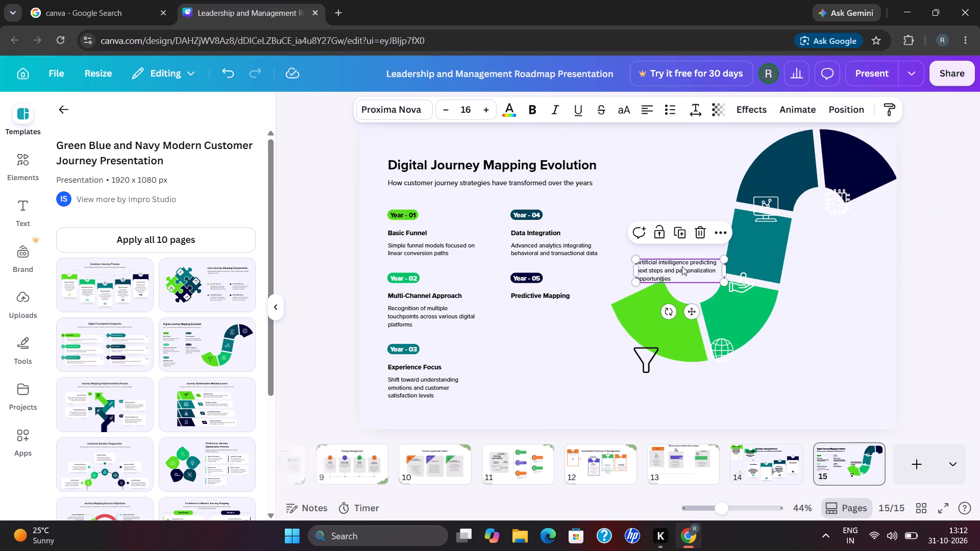
left_click_drag(560, 293, 661, 235)
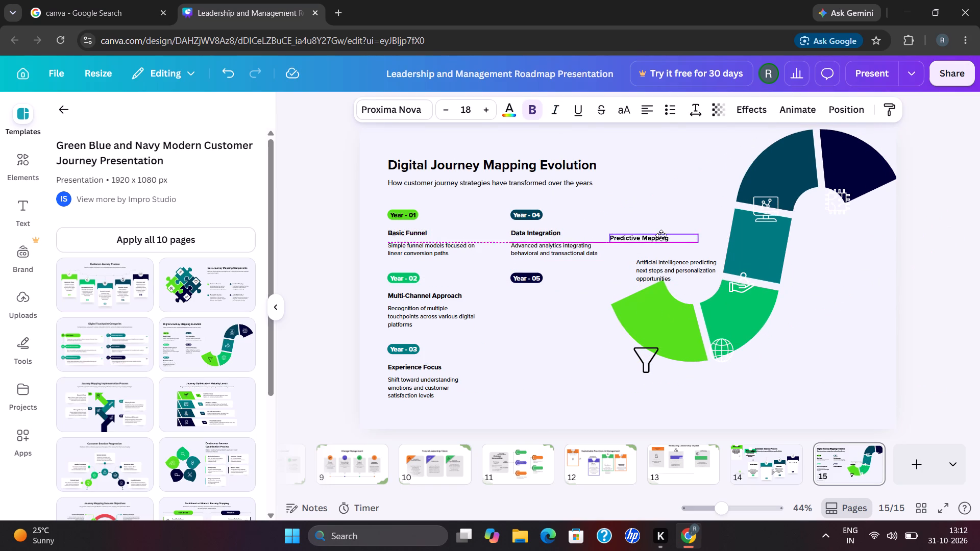
left_click_drag(661, 235, 675, 240)
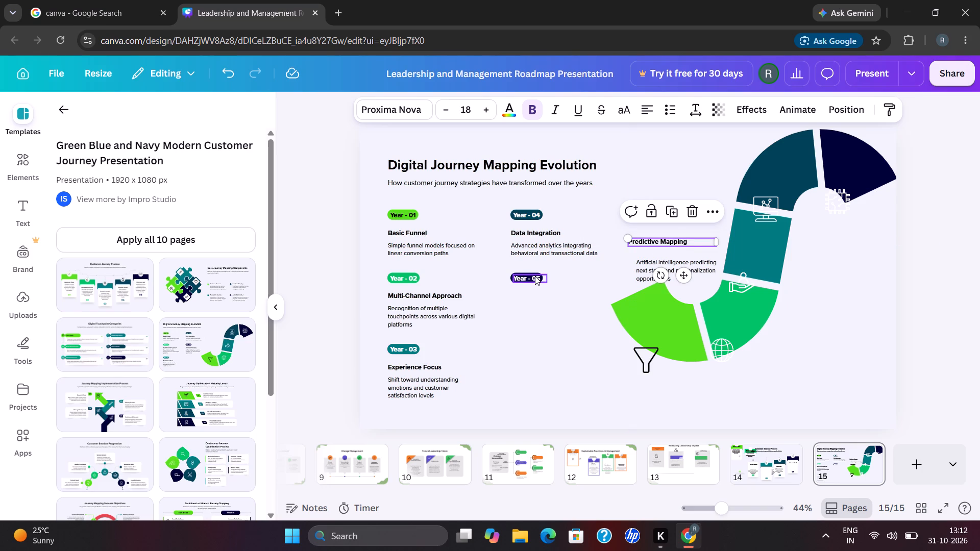
left_click_drag(535, 276, 649, 211)
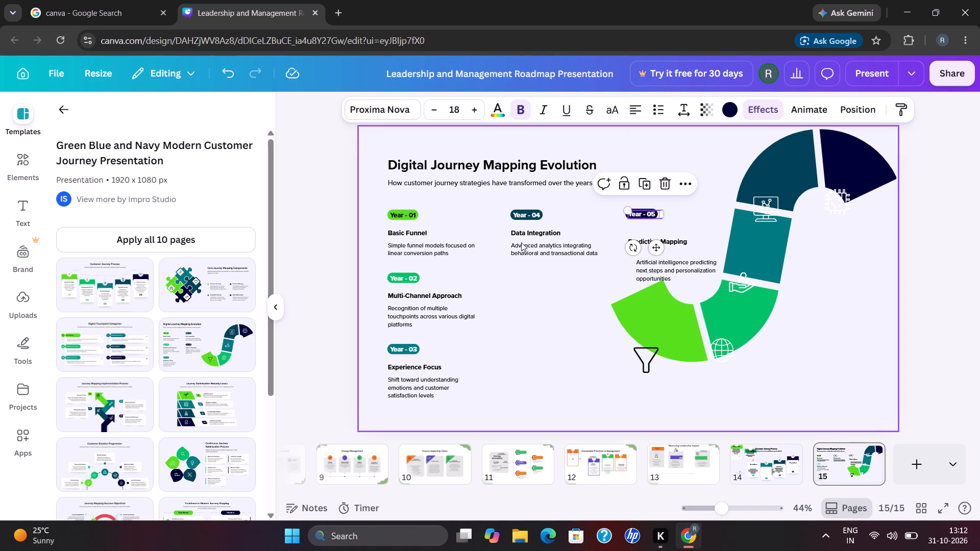
Stack the Year - 04 tag, "Data Integration" heading and its description above the relocated Year - 05 tag.
left_click_drag(527, 248, 630, 192)
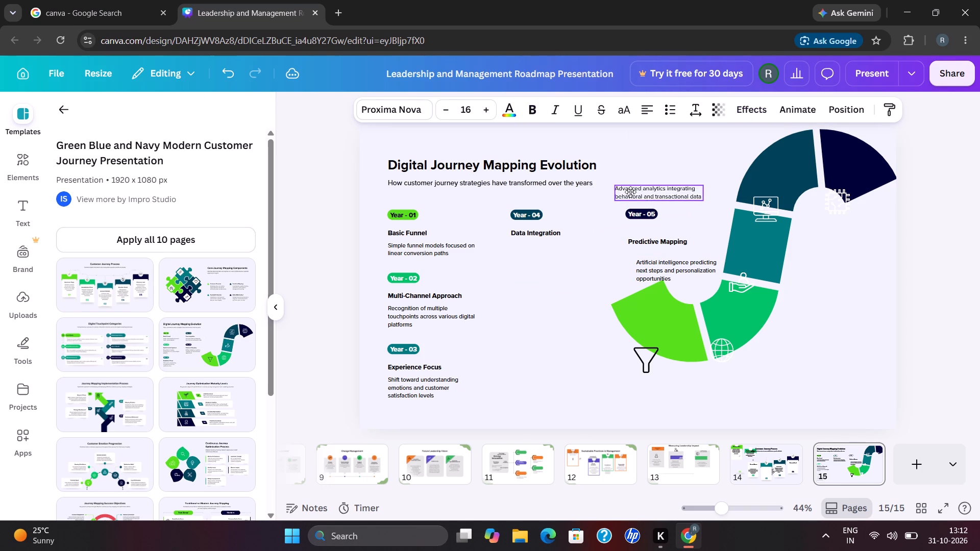
left_click_drag(630, 192, 636, 193)
left_click_drag(550, 233, 680, 159)
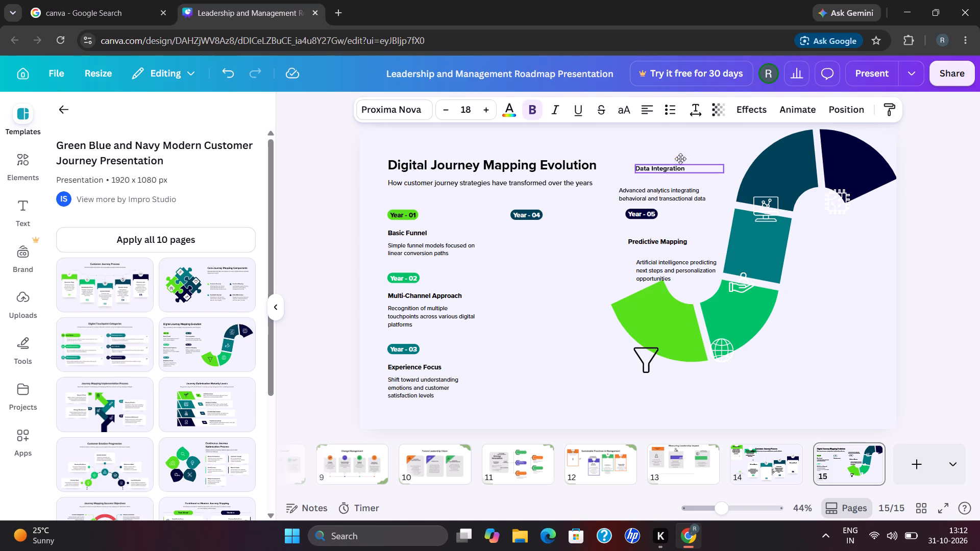
left_click_drag(680, 159, 657, 174)
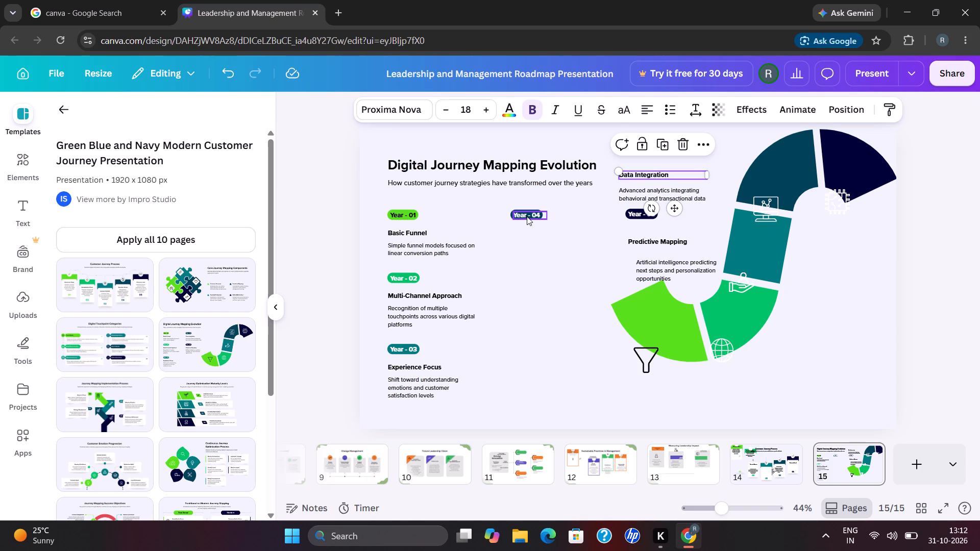
left_click_drag(527, 214, 635, 155)
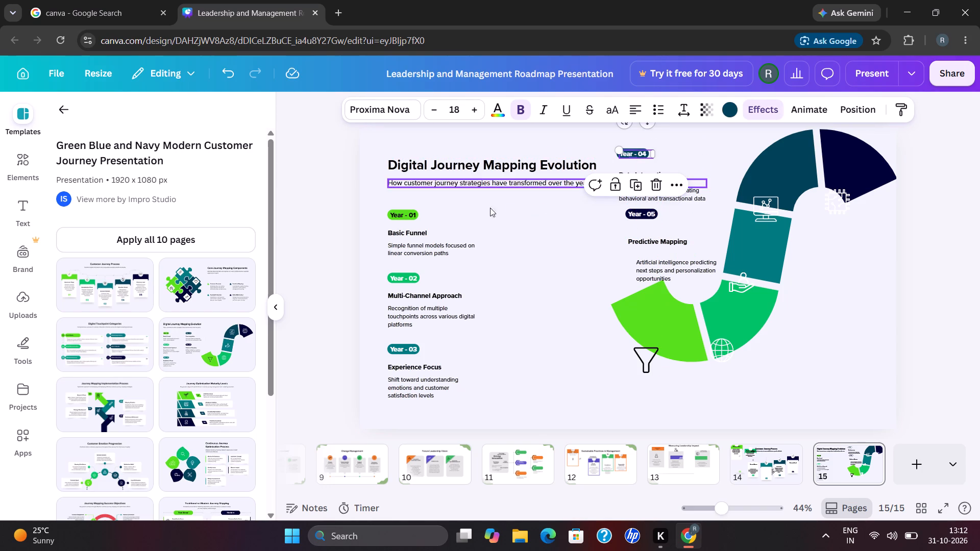
Move the "Basic Funnel" heading just above "Predictive Mapping" and its description onto the light-green segment.
left_click_drag(406, 235, 643, 231)
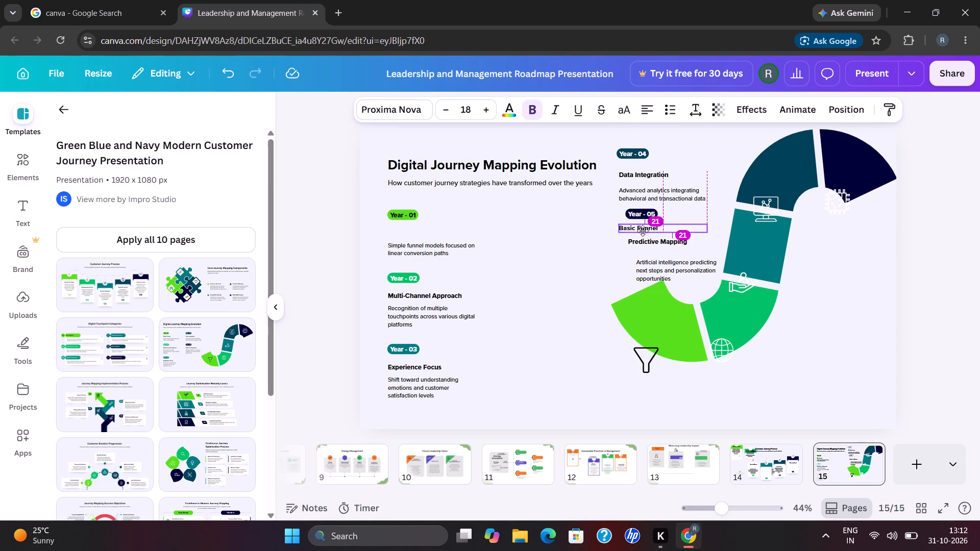
left_click_drag(643, 231, 646, 234)
left_click_drag(443, 249, 592, 293)
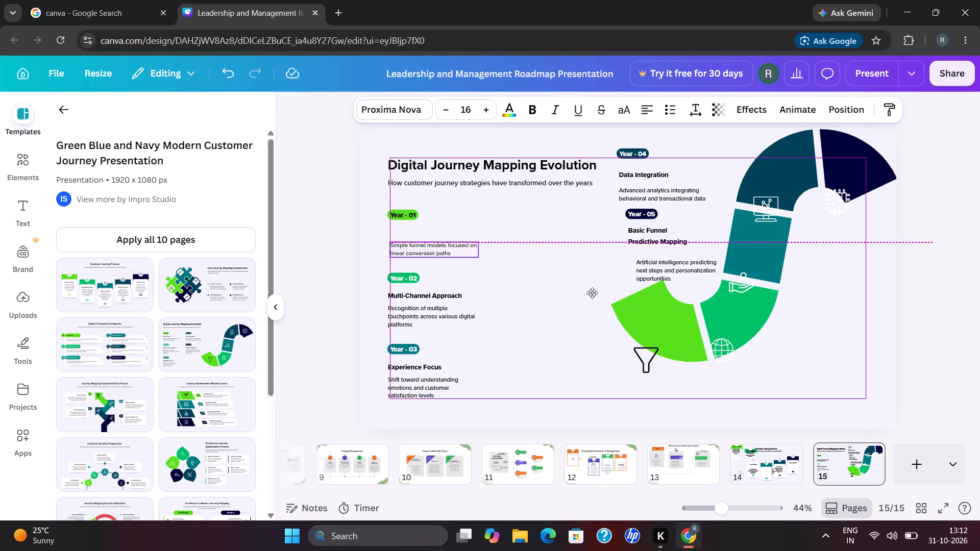
left_click_drag(592, 293, 676, 297)
Move the Multi-Channel Approach description and heading onto the light-green segment, with the heading below the description.
left_click_drag(428, 311, 648, 328)
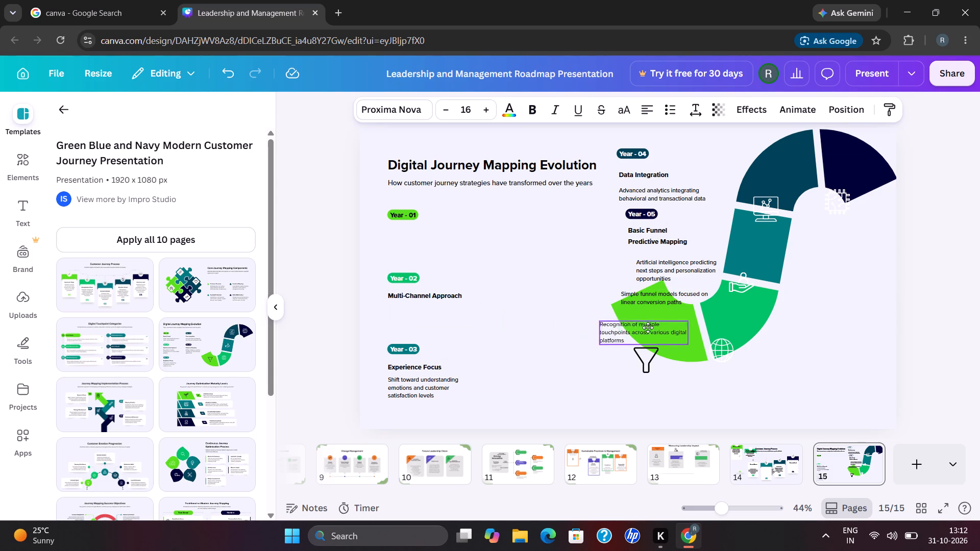
left_click_drag(648, 328, 663, 319)
left_click_drag(443, 297, 685, 352)
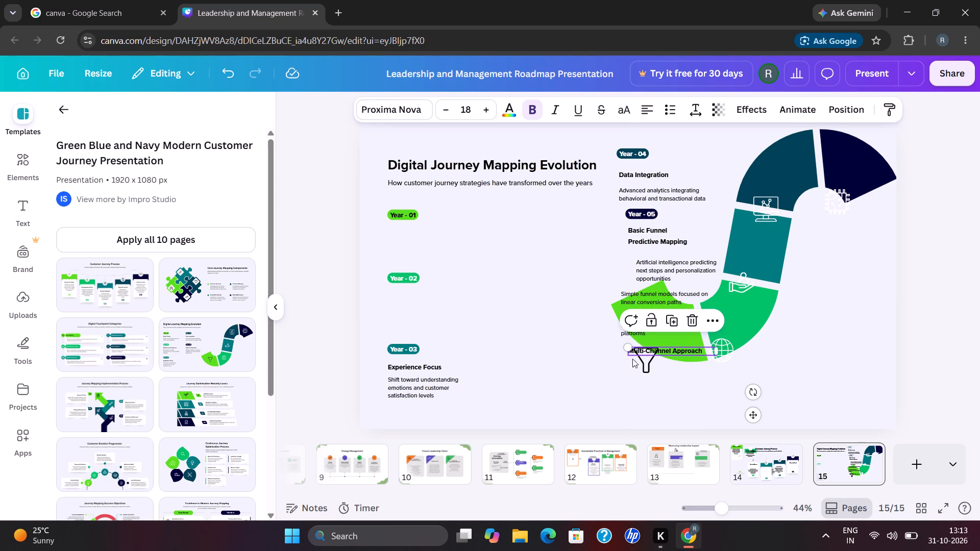
Move the Experience Focus description just below the "Multi-Channel Approach" heading, and place the "Experience Focus" heading beneath that description.
left_click_drag(433, 374, 429, 379)
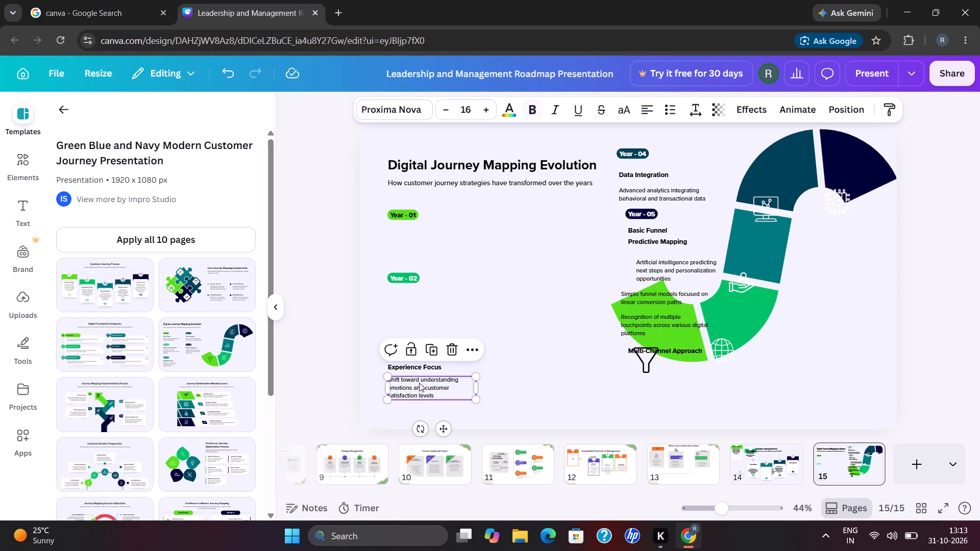
left_click_drag(415, 383, 651, 375)
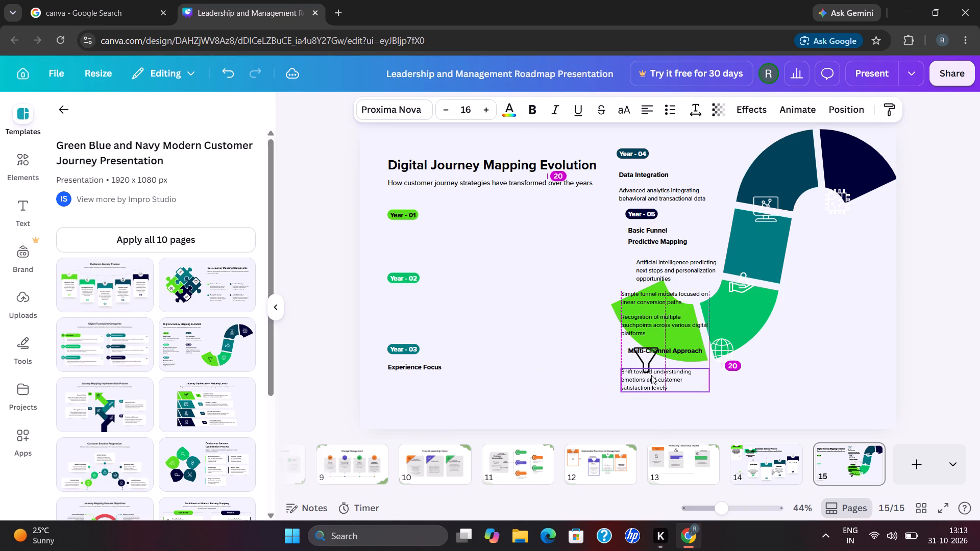
left_click_drag(409, 363, 615, 399)
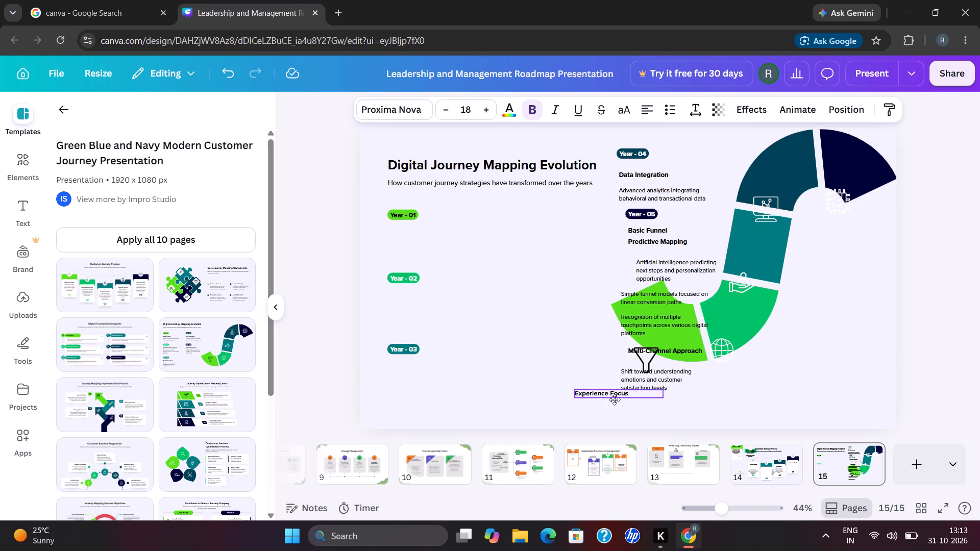
left_click_drag(615, 399, 636, 402)
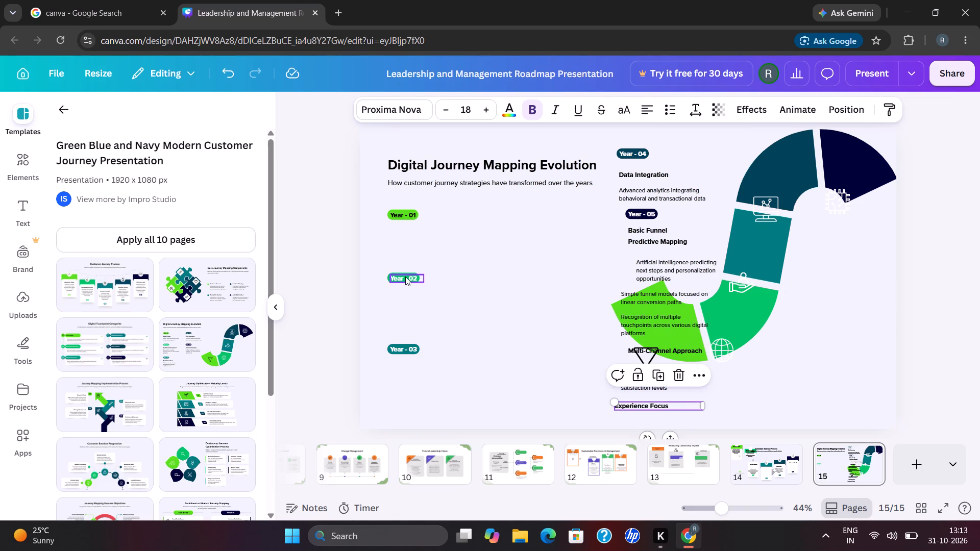
Line up the Year - 02, Year - 01 and Year - 03 tags, in that order, in a row after the Year - 04 tag.
left_click_drag(405, 277, 661, 226)
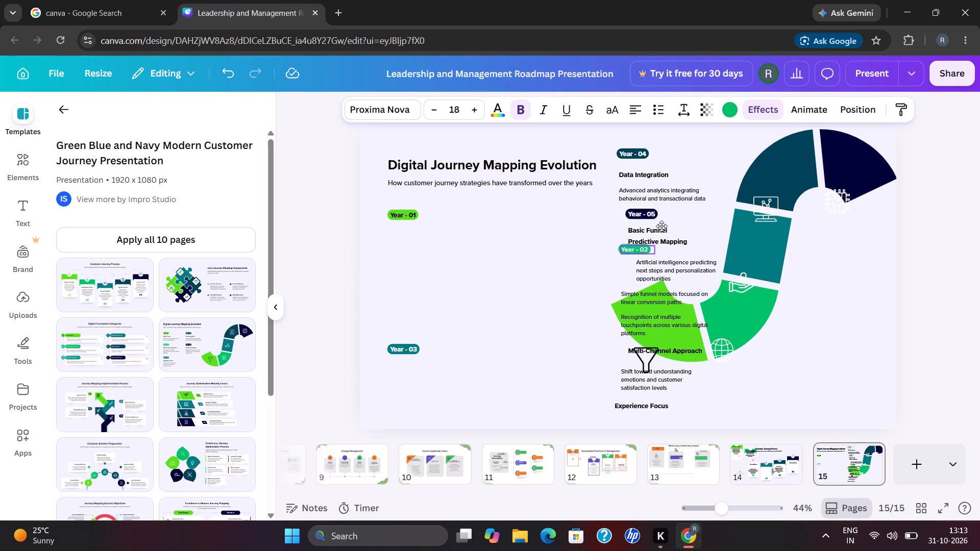
left_click_drag(661, 226, 679, 154)
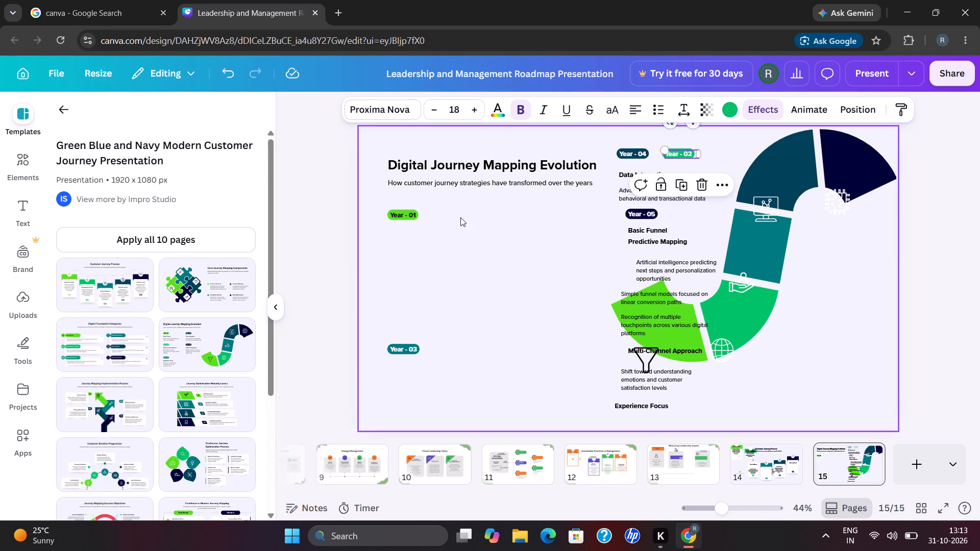
left_click_drag(400, 217, 723, 162)
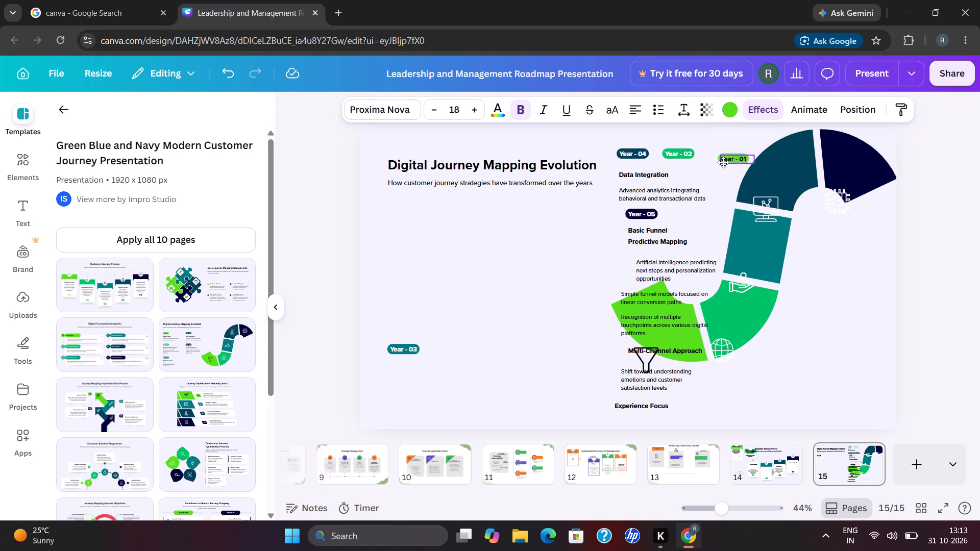
left_click_drag(723, 162, 714, 158)
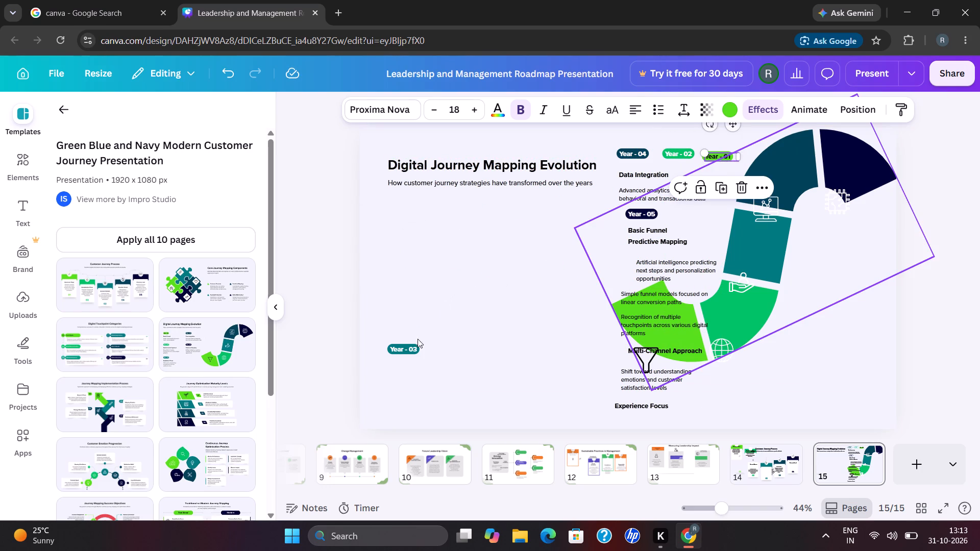
left_click_drag(403, 349, 751, 160)
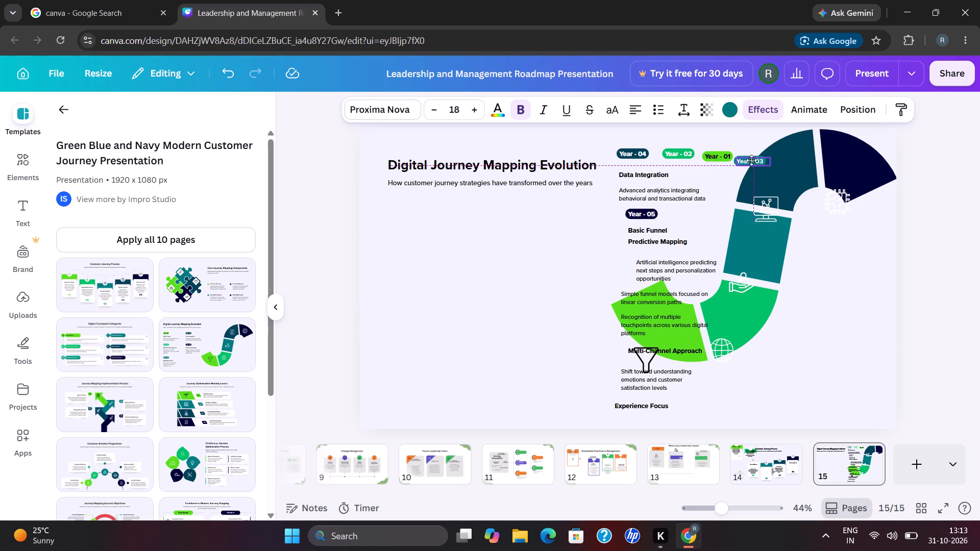
left_click_drag(751, 160, 771, 157)
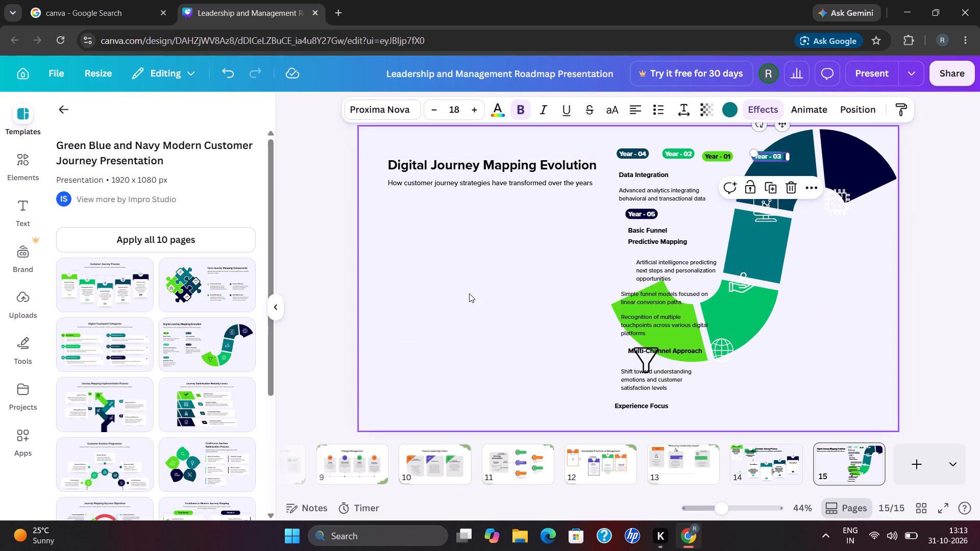
left_click(469, 293)
Move the "Digital Journey Mapping Evolution" title to the slide's upper-left corner and place its subtitle slightly below it.
left_click_drag(491, 166, 482, 158)
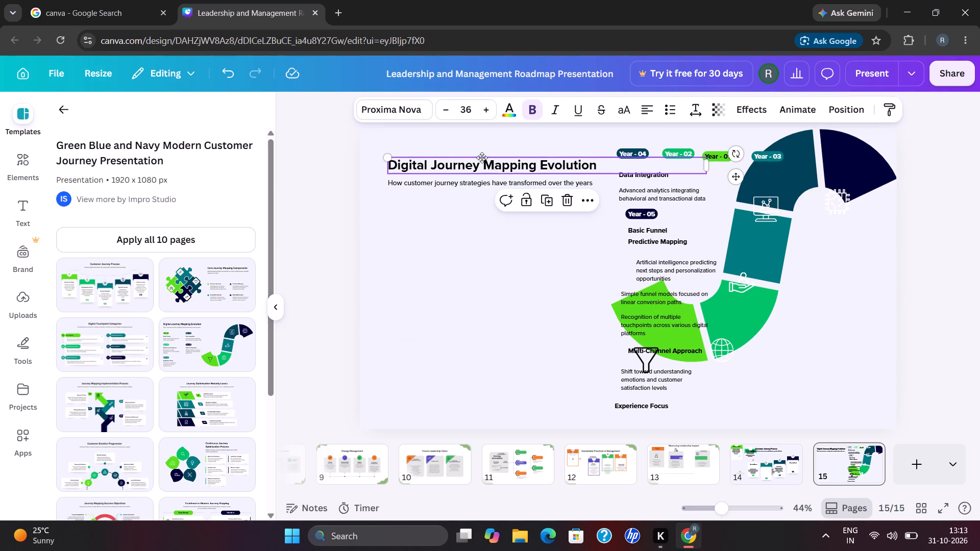
left_click_drag(482, 158, 467, 142)
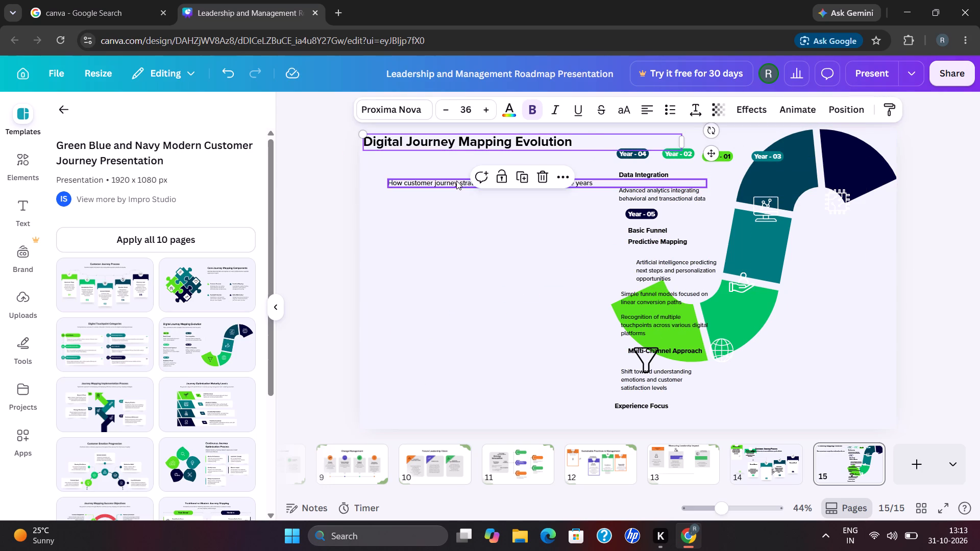
left_click_drag(456, 181, 447, 229)
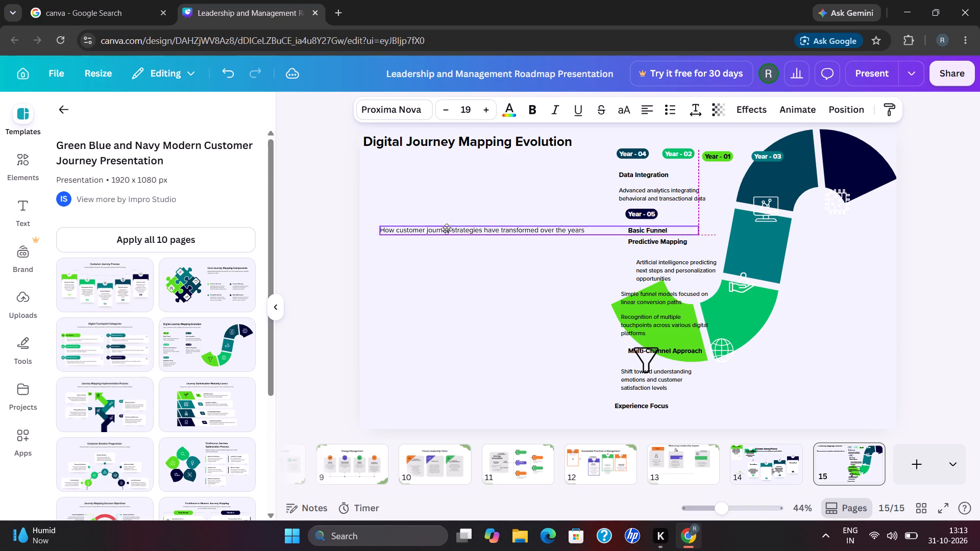
left_click_drag(447, 229, 444, 169)
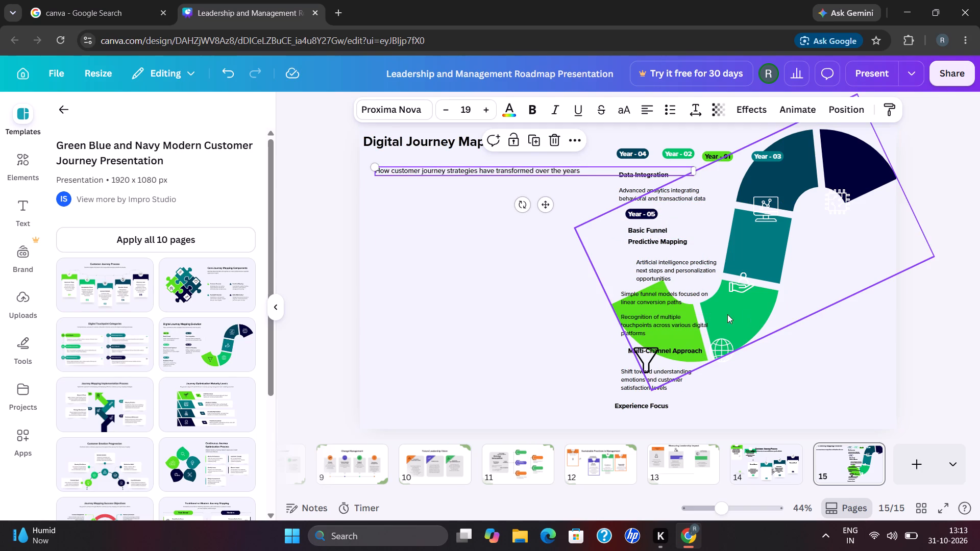
Move the S-shaped graphic to the slide's left side and shrink it so it sits below the subtitle, clear of the text column.
left_click_drag(727, 313, 471, 360)
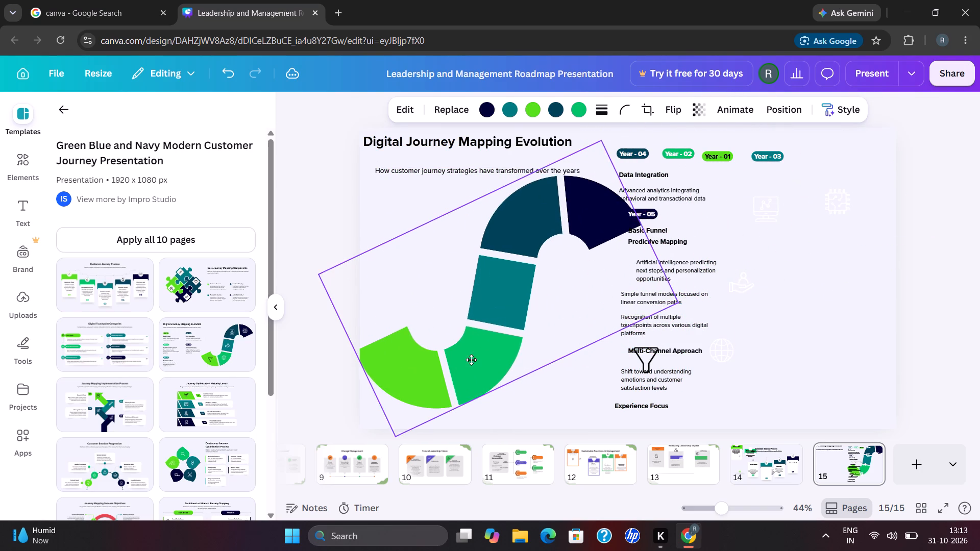
left_click_drag(471, 360, 463, 357)
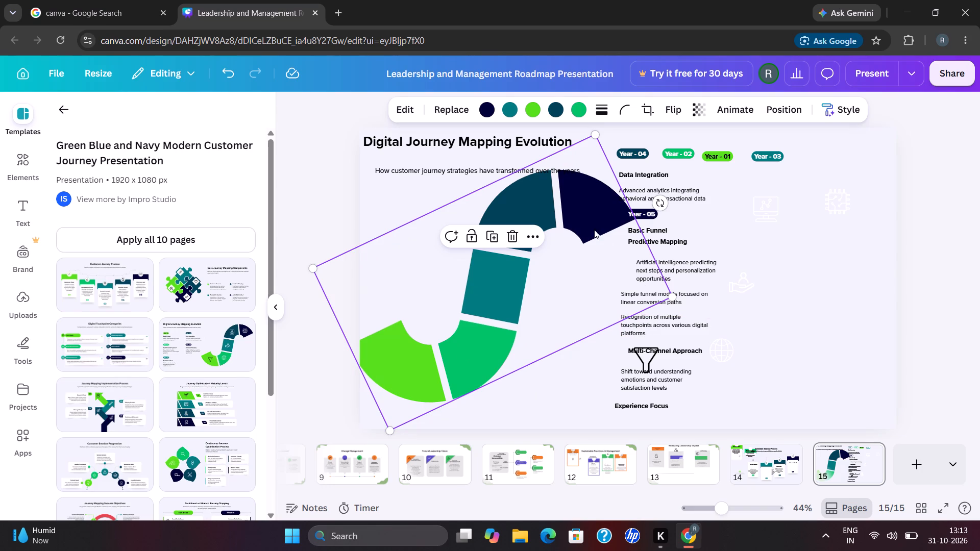
left_click_drag(591, 132, 569, 158)
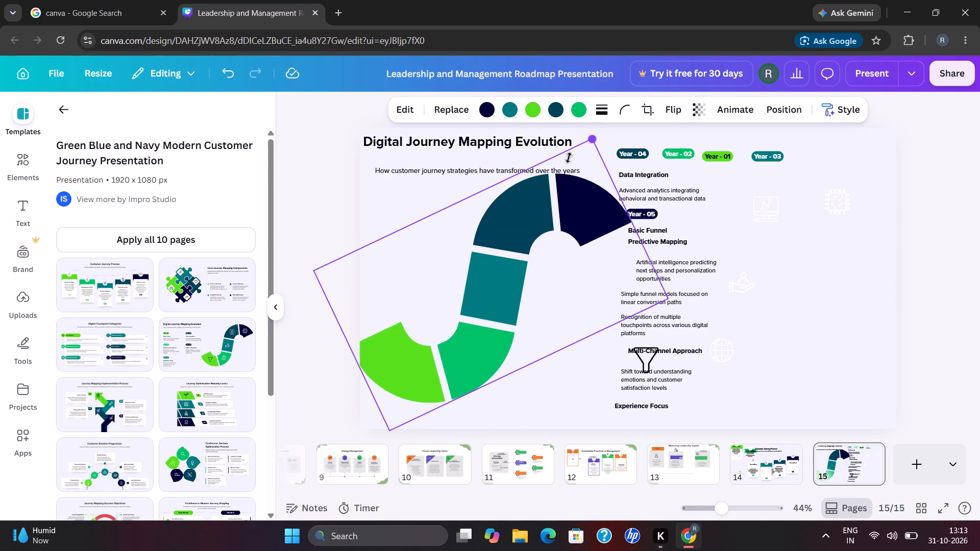
left_click_drag(569, 158, 532, 186)
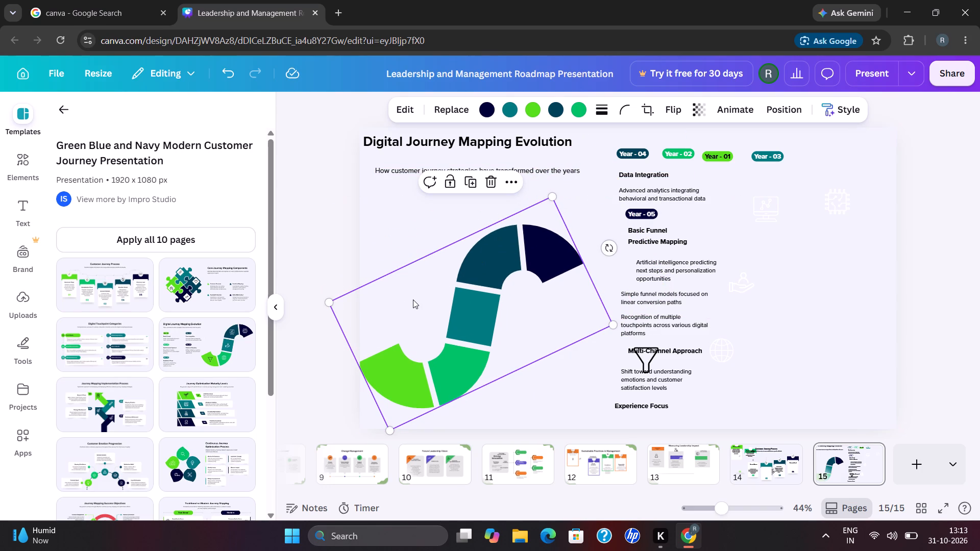
left_click(413, 299)
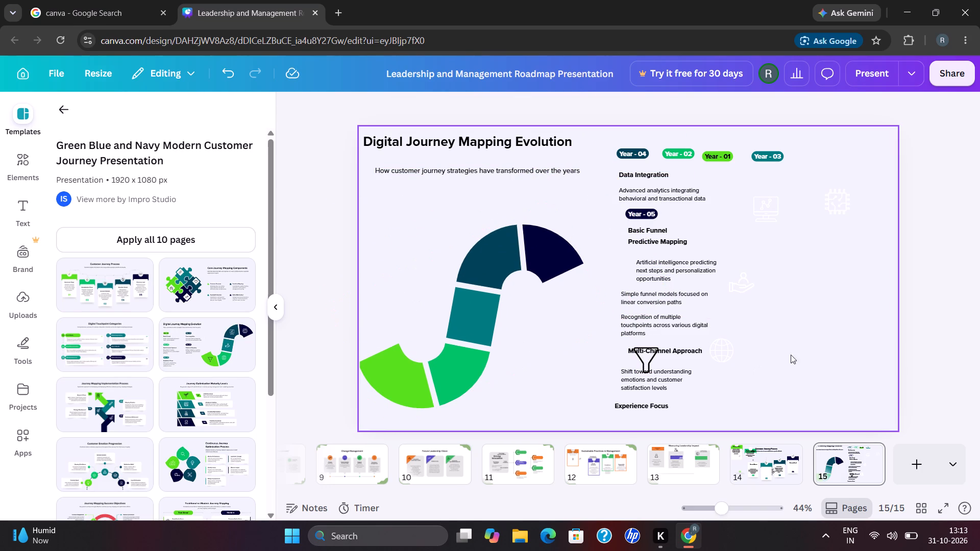
left_click(820, 341)
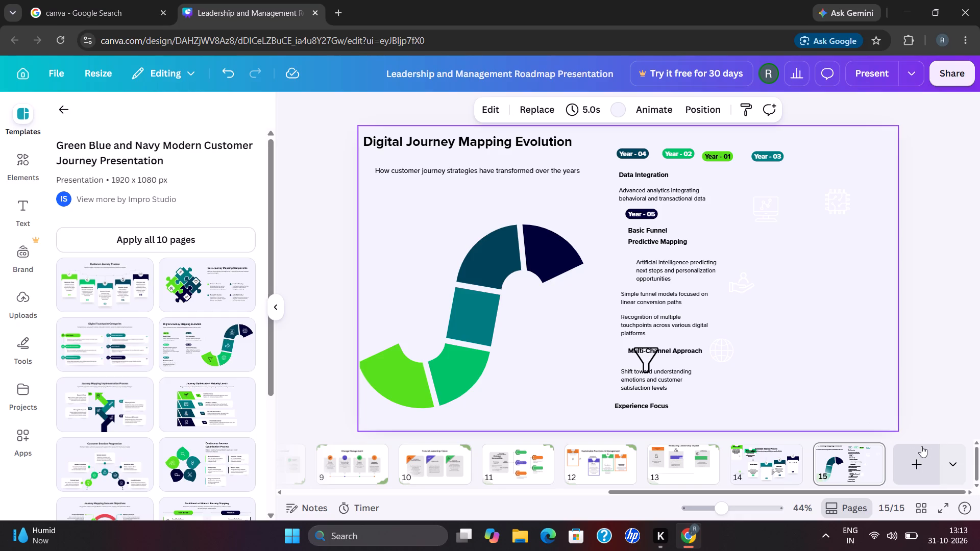
On page 10, move the orange "Innovative leadership models" card with its icon, heading and description to the slide's upper-left corner.
left_click(435, 459)
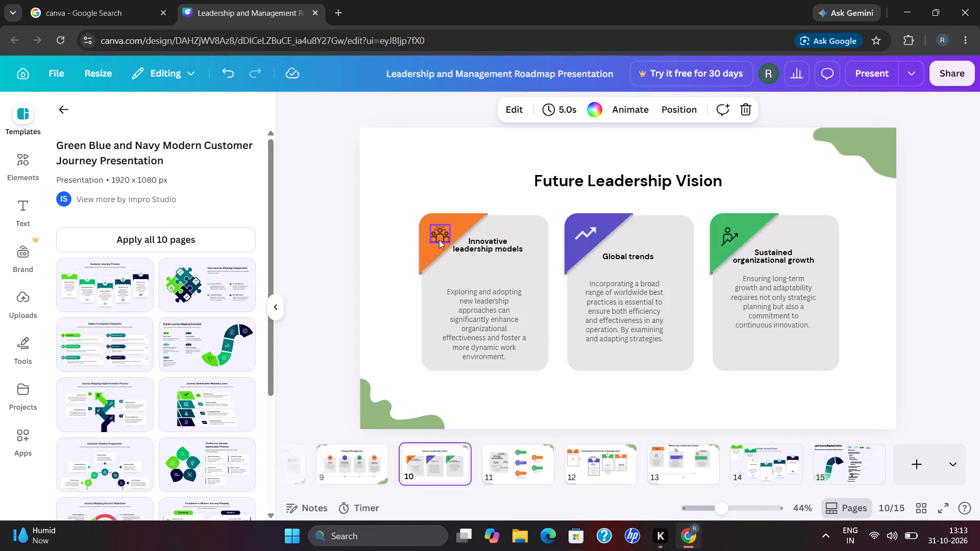
left_click_drag(439, 240, 431, 237)
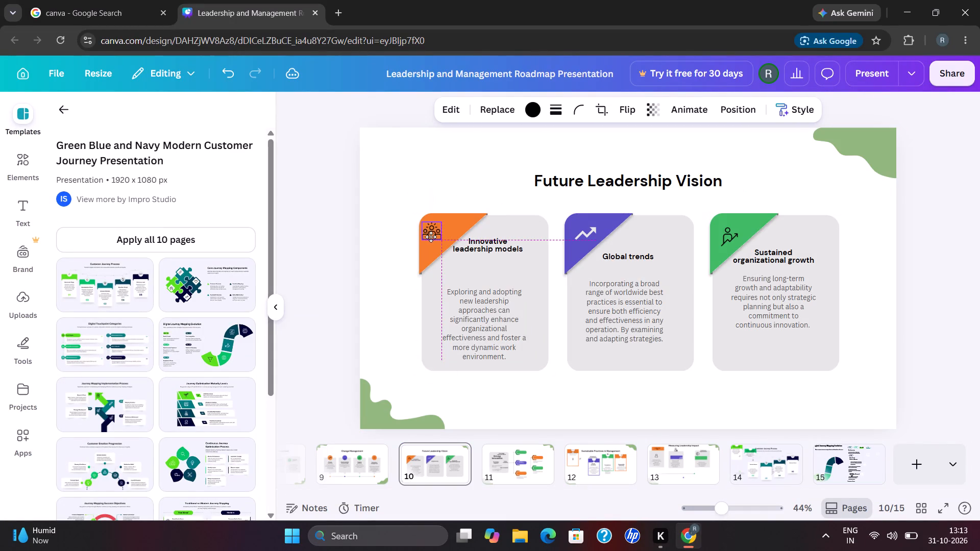
left_click_drag(431, 237, 386, 161)
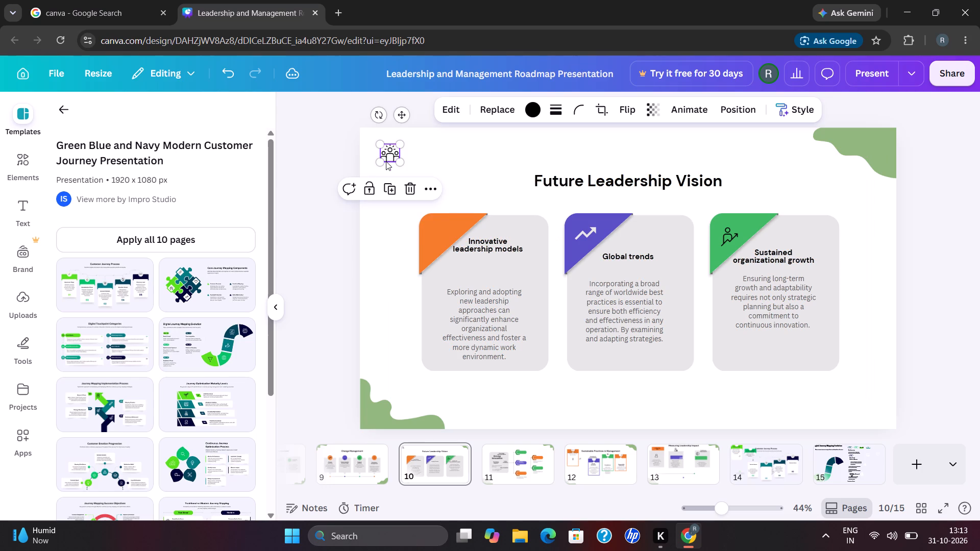
left_click_drag(435, 224, 381, 146)
left_click_drag(396, 147, 395, 146)
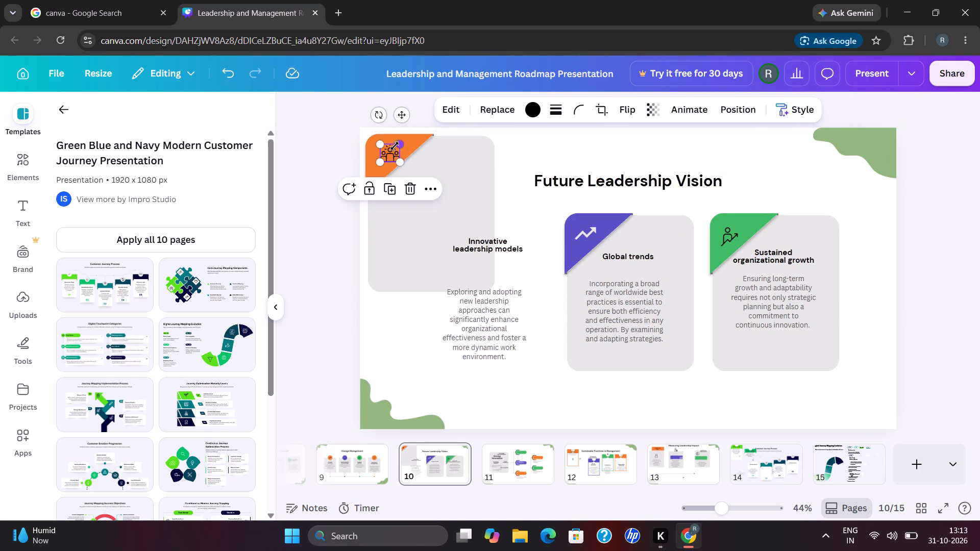
left_click_drag(395, 146, 388, 143)
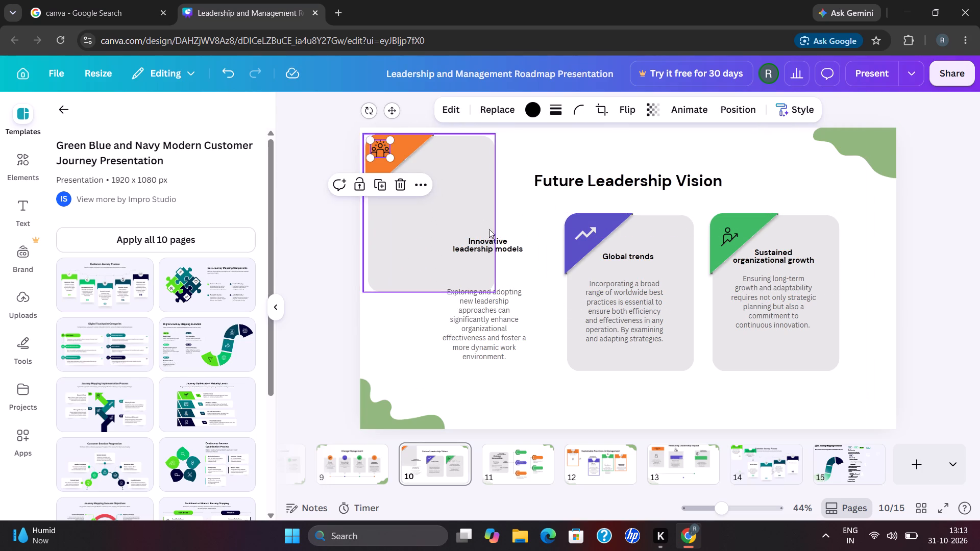
left_click_drag(488, 240, 448, 158)
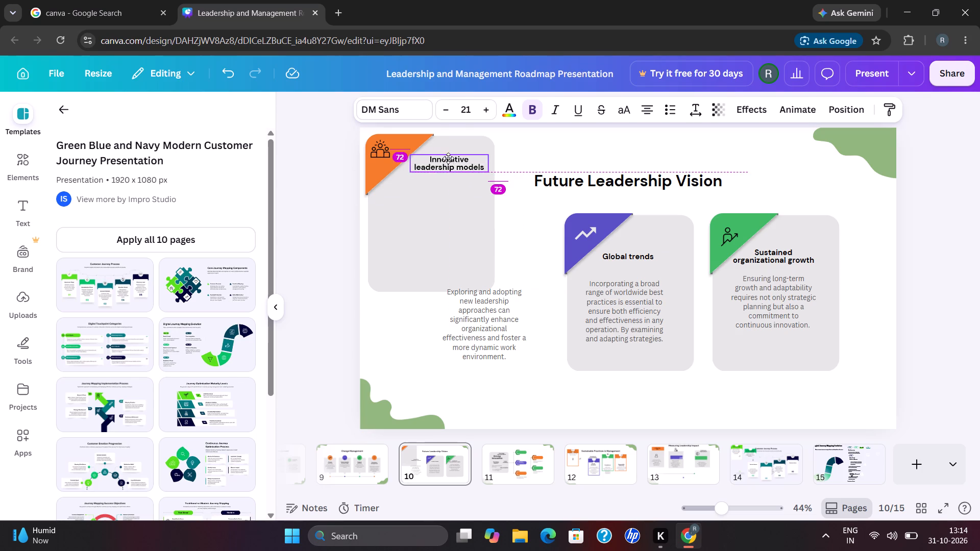
left_click_drag(448, 158, 448, 160)
left_click_drag(487, 343, 447, 263)
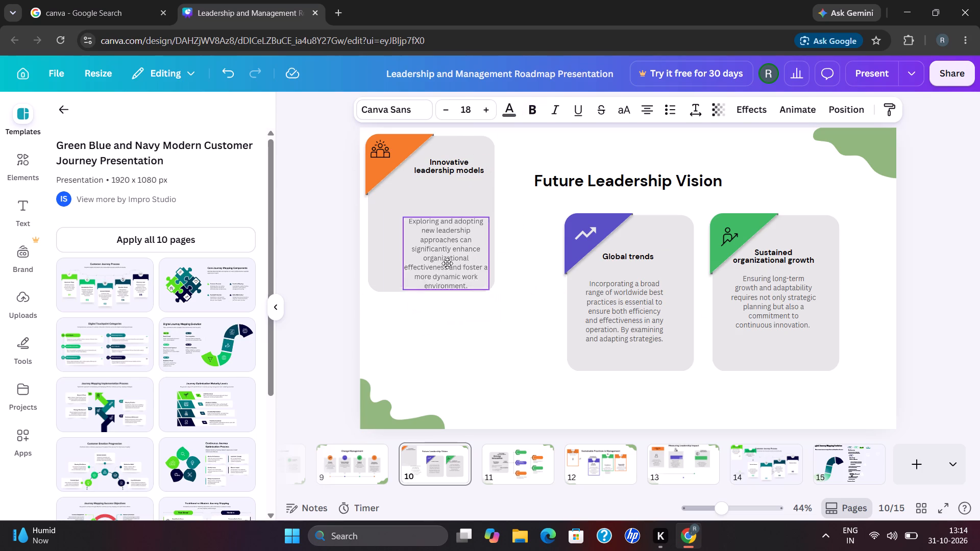
left_click_drag(447, 263, 438, 253)
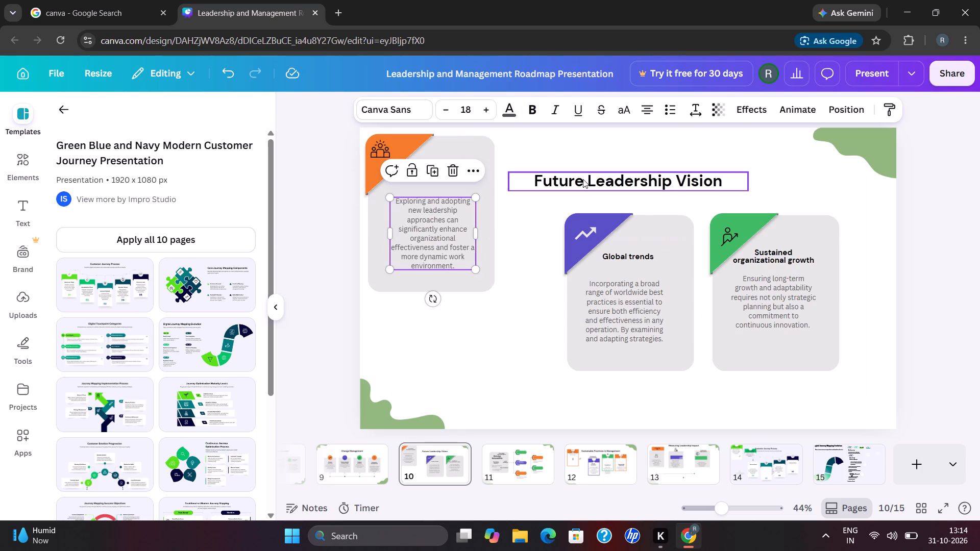
Move the "Future Leadership Vision" title up to the slide's top edge.
left_click_drag(583, 179, 576, 135)
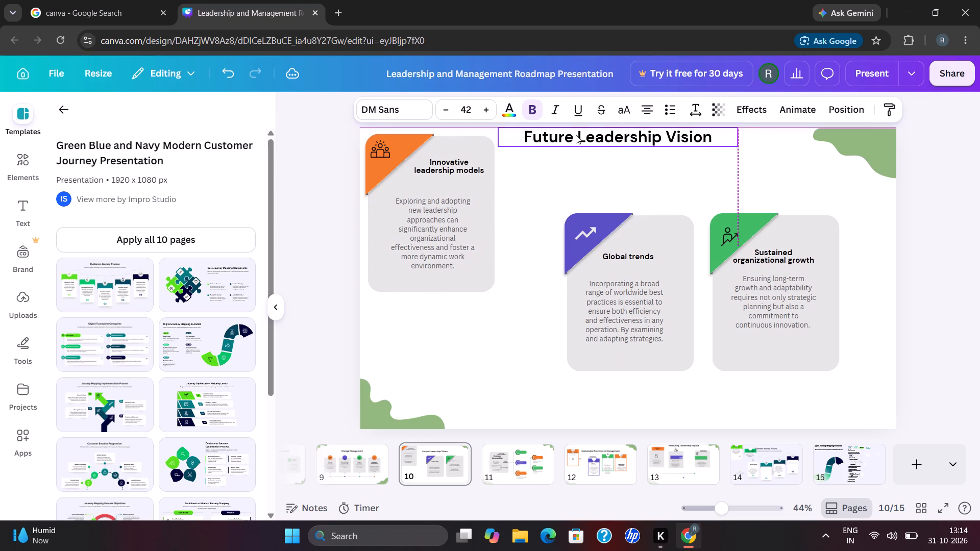
Move the purple Global trends card up beneath the slide title and shift its description up onto the card.
left_click_drag(593, 220, 577, 173)
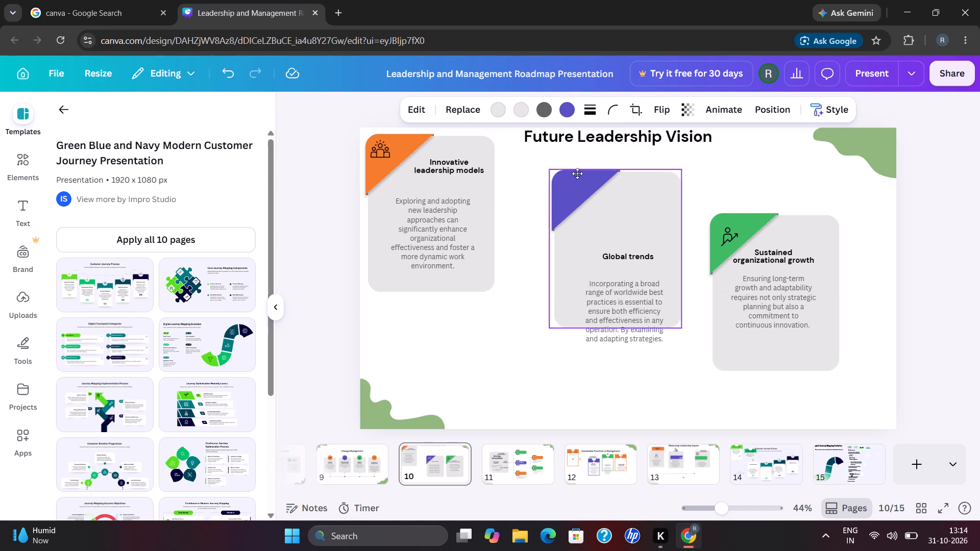
left_click_drag(577, 173, 566, 162)
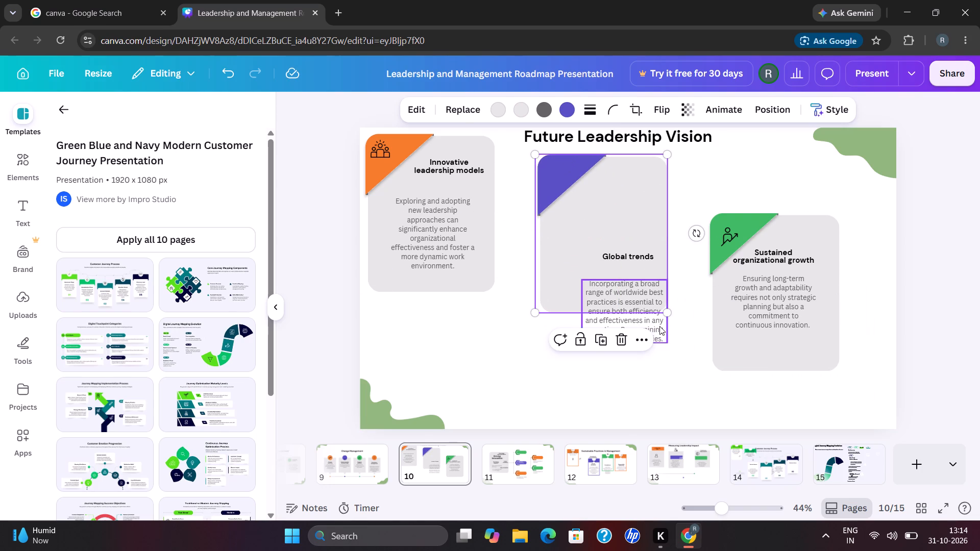
left_click_drag(659, 326, 645, 263)
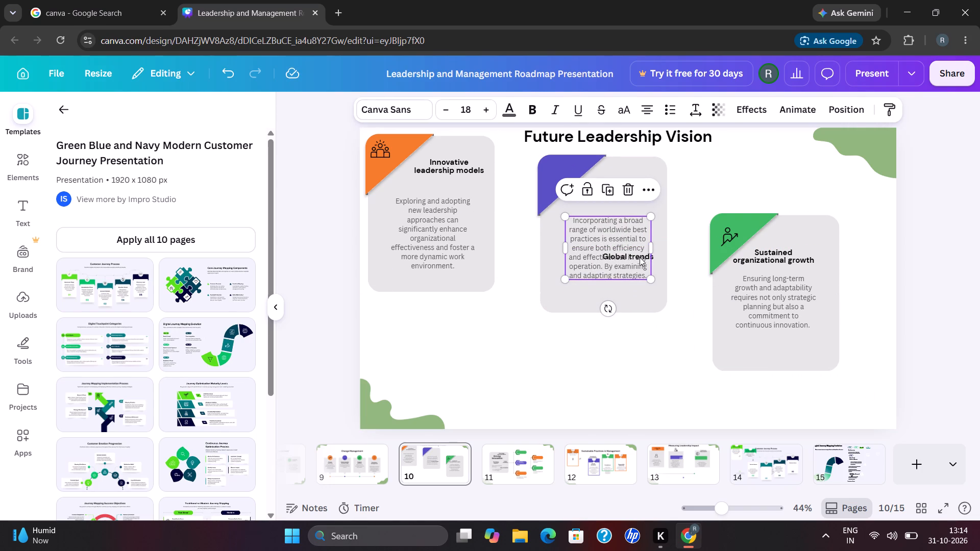
Move the green "Sustained organizational growth" card with its icon, heading and description up level with the other two cards.
left_click_drag(733, 228, 726, 189)
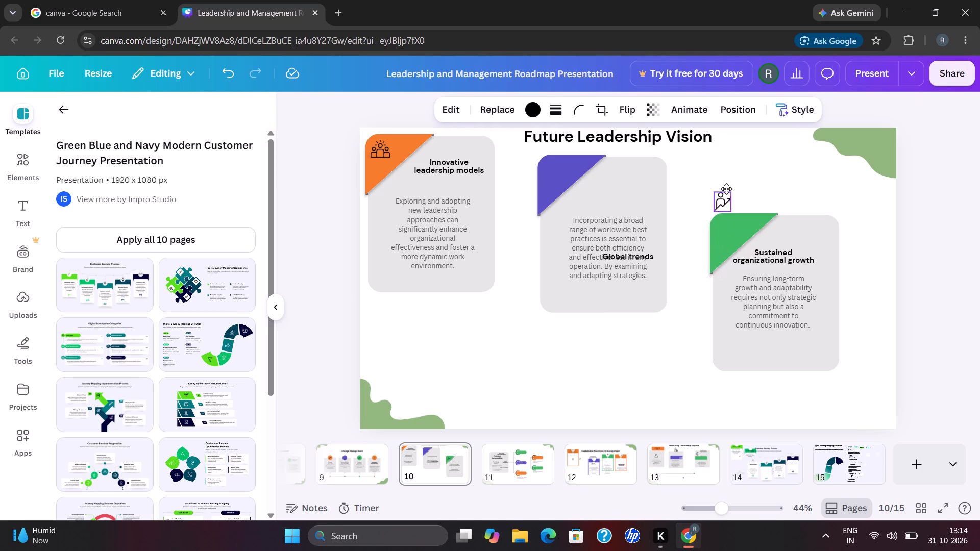
left_click_drag(726, 189, 720, 159)
left_click_drag(745, 241, 736, 177)
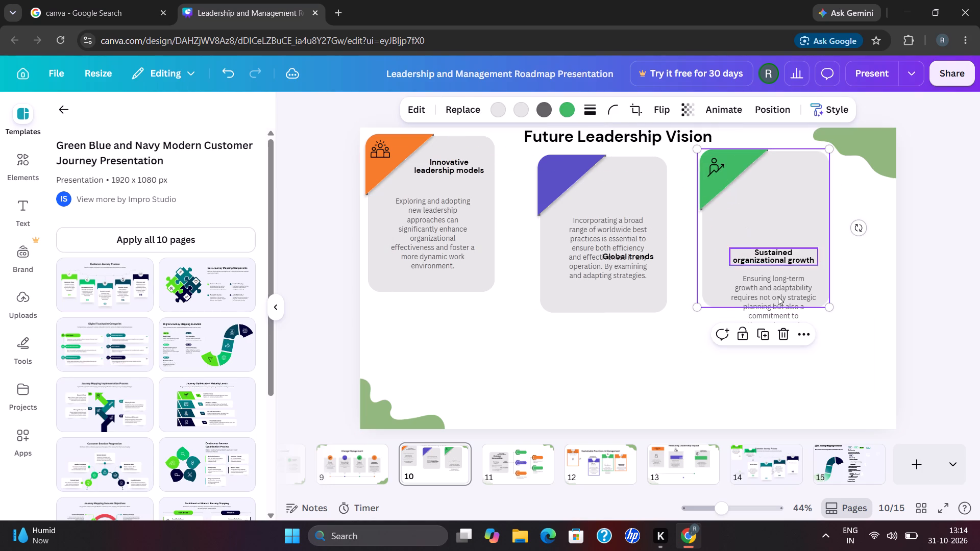
left_click_drag(790, 309, 776, 357)
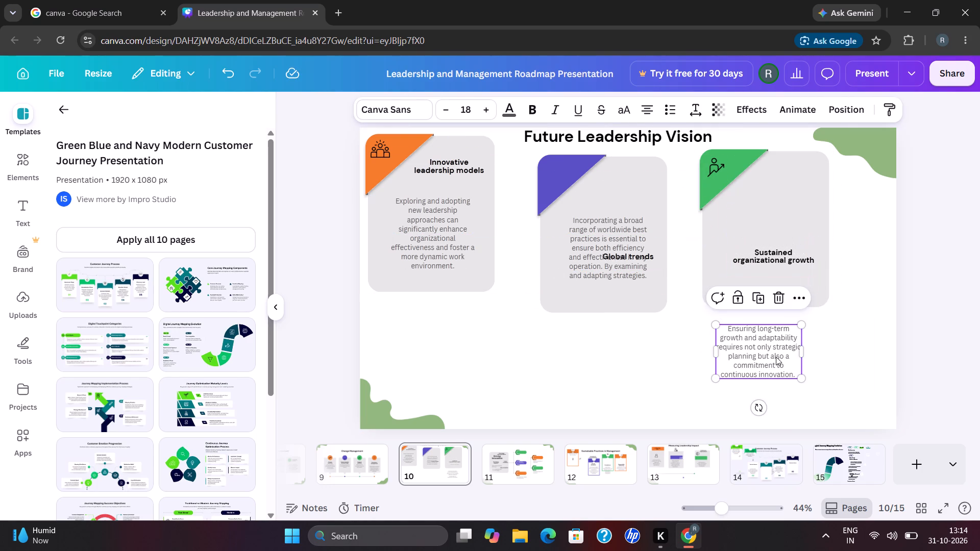
left_click_drag(775, 258, 776, 189)
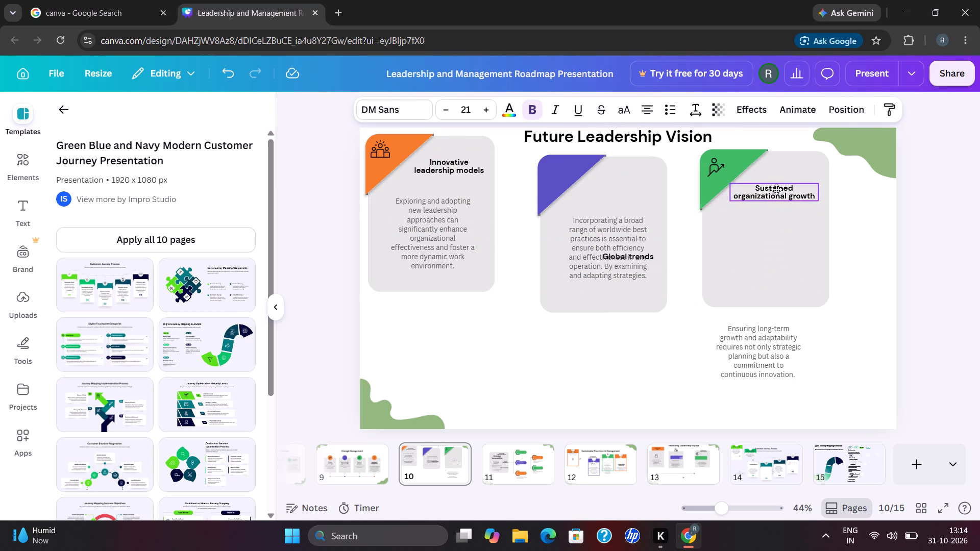
left_click_drag(776, 189, 776, 191)
left_click_drag(771, 338, 765, 277)
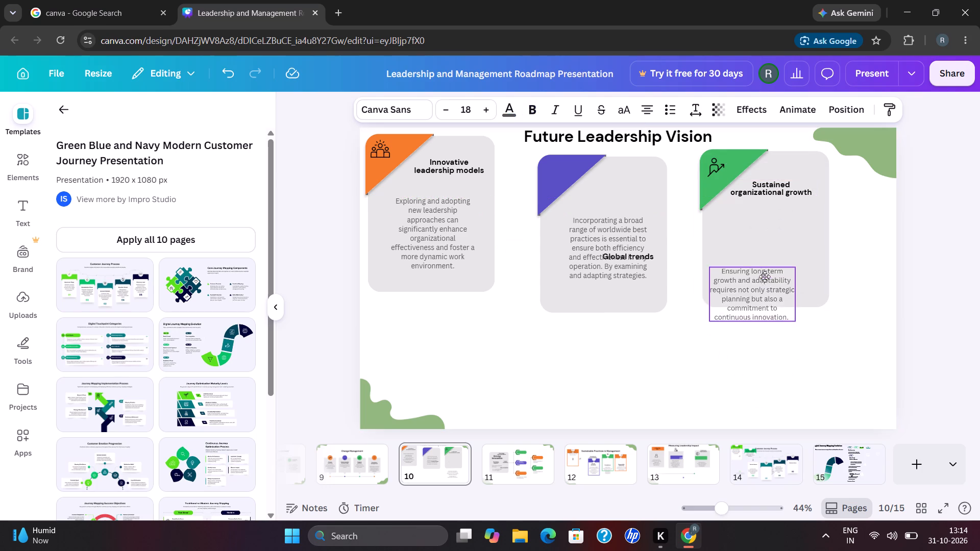
left_click_drag(765, 277, 776, 245)
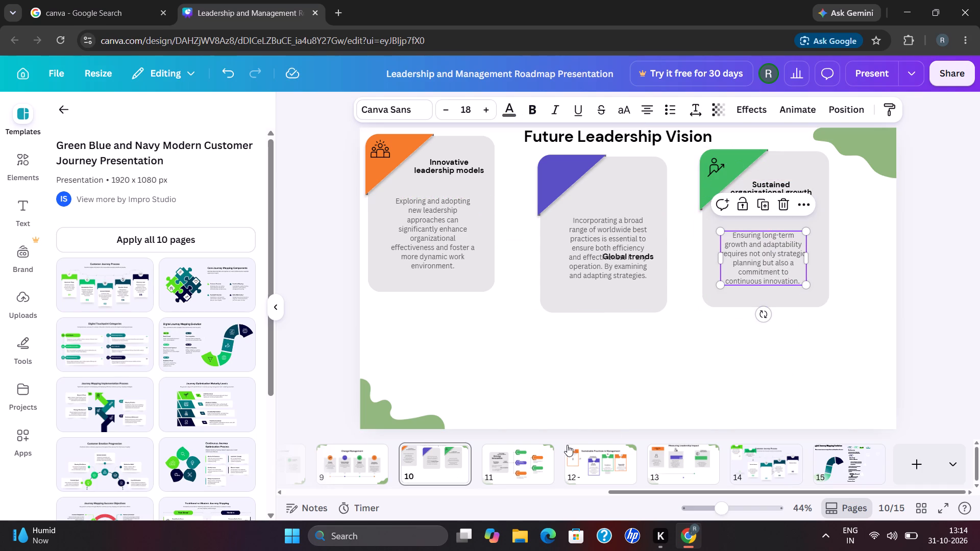
On page 11, move the "Driving Innovation" title and the grey rounded box behind it toward the slide's upper-left corner.
left_click(541, 459)
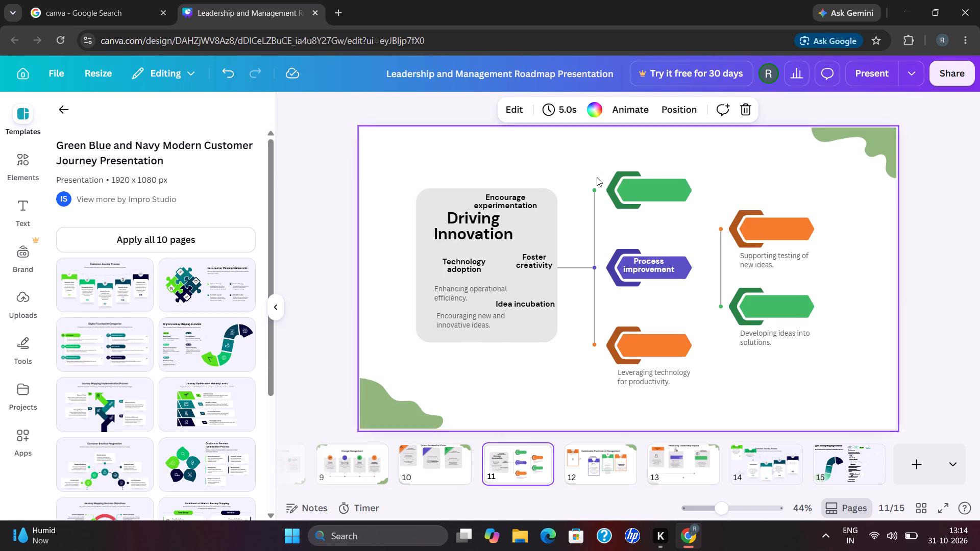
left_click_drag(487, 226, 453, 180)
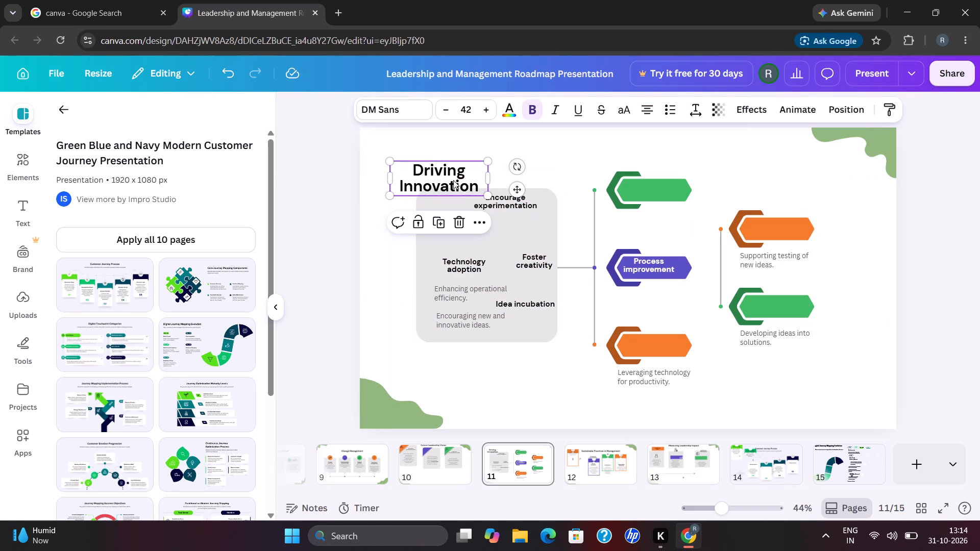
left_click_drag(495, 246, 456, 196)
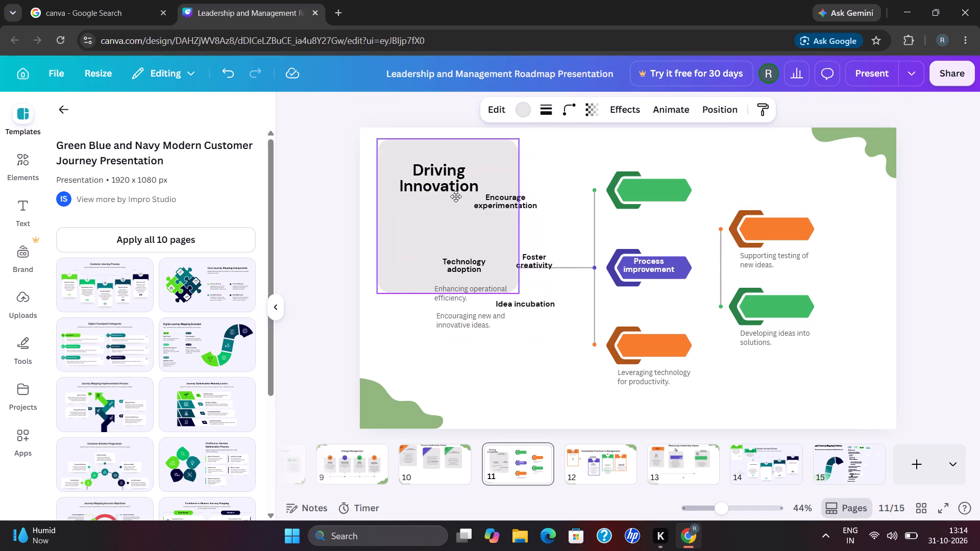
left_click_drag(456, 196, 456, 197)
Place "Encourage experimentation" above the title on the grey box, and "Technology adoption" and "Foster creativity" side by side beneath it.
left_click_drag(529, 202, 481, 199)
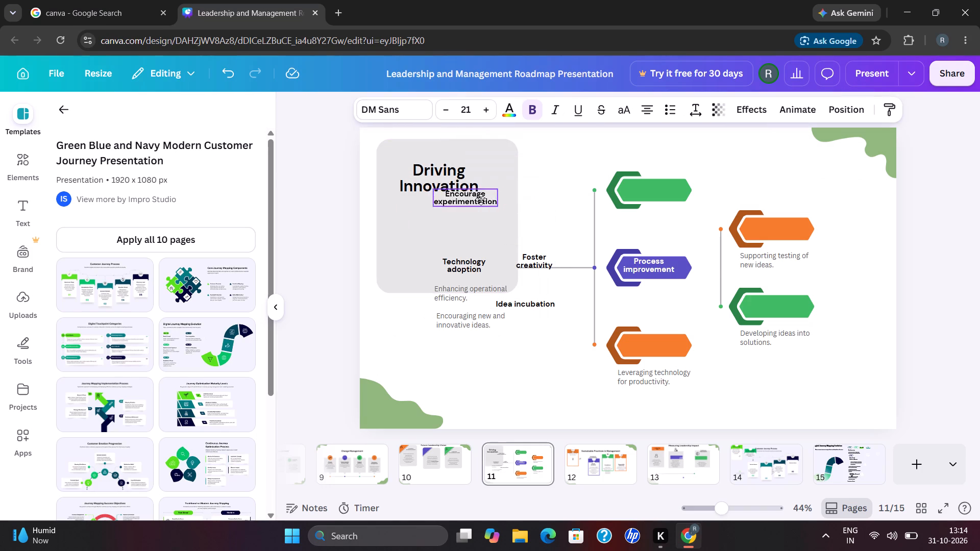
left_click_drag(481, 199, 481, 152)
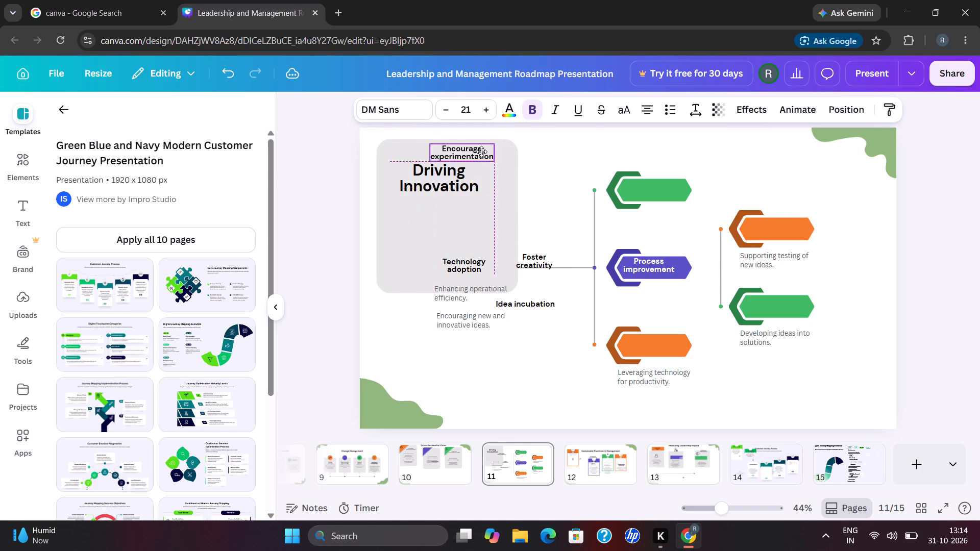
left_click_drag(481, 152, 495, 152)
left_click_drag(468, 267, 442, 237)
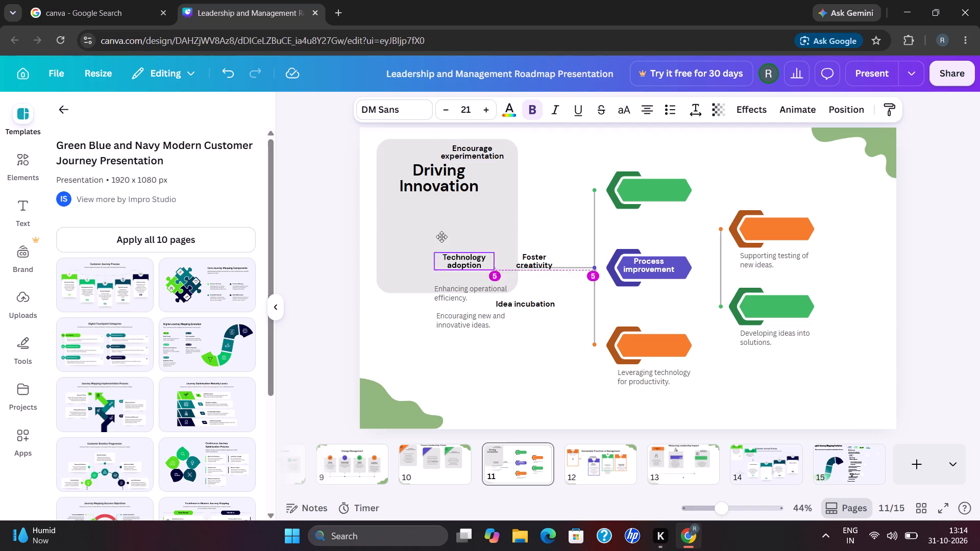
left_click_drag(442, 237, 413, 211)
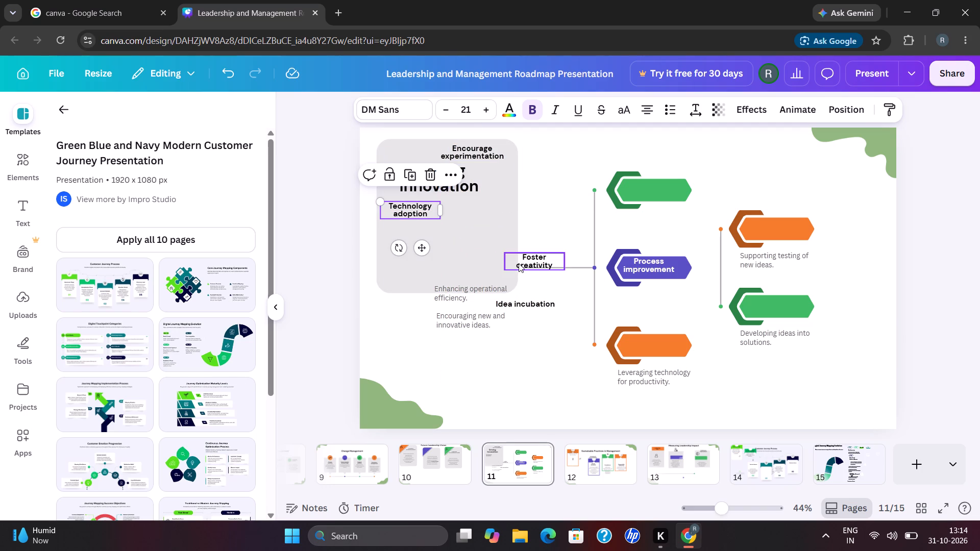
left_click_drag(519, 262, 463, 213)
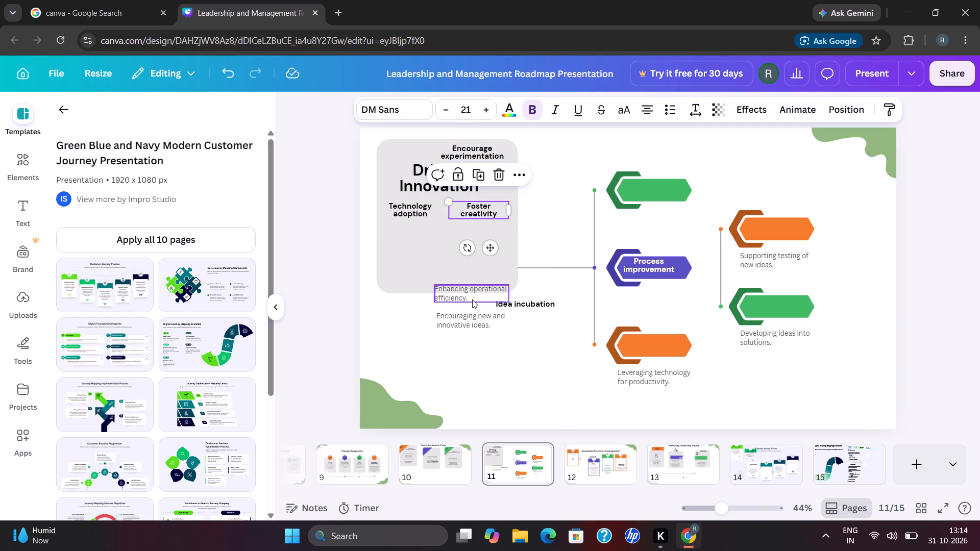
Move the two descriptions, "Enhancing operational efficiency." and "Encouraging new and innovative ideas.", and the "Idea incubation" label onto the grey box's lower half.
left_click_drag(455, 294, 432, 235)
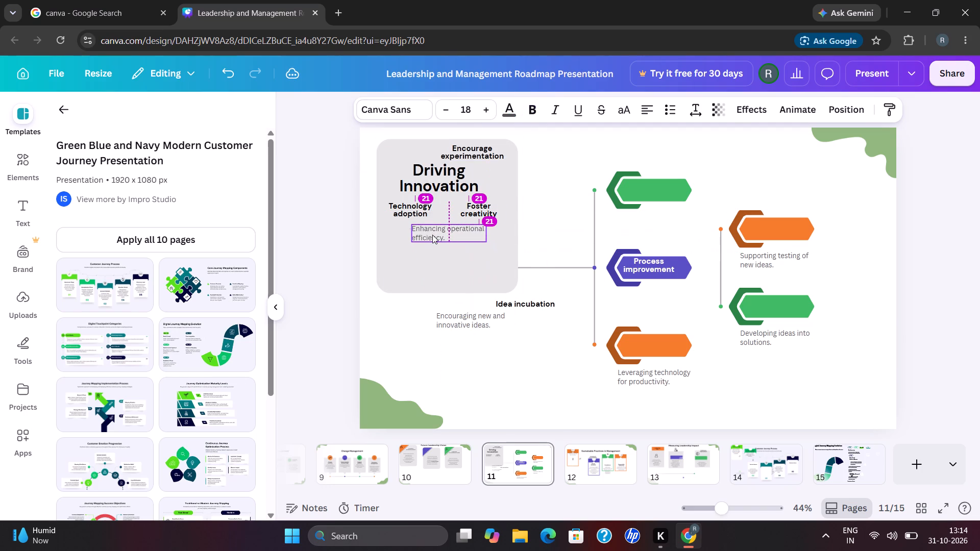
left_click_drag(454, 320, 410, 260)
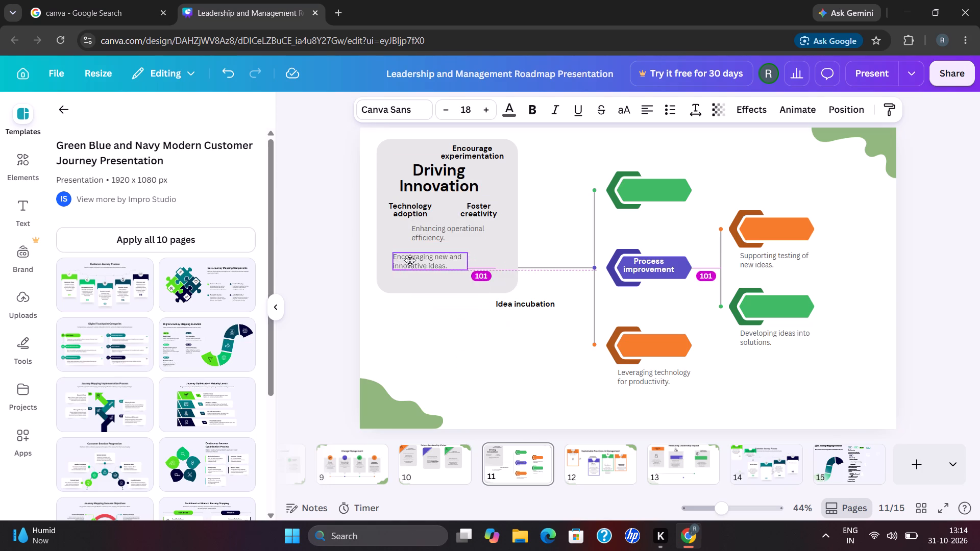
left_click_drag(410, 260, 409, 260)
left_click_drag(513, 302, 487, 274)
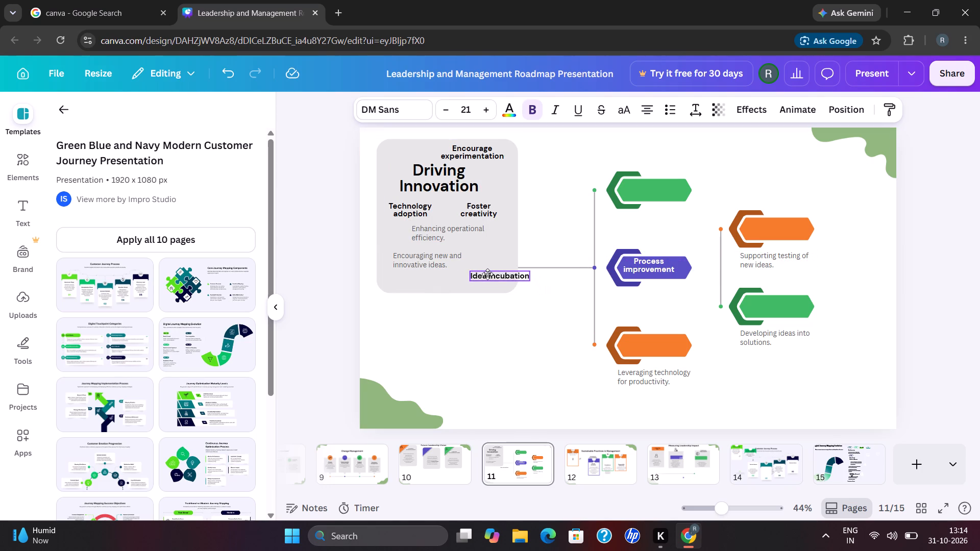
left_click_drag(487, 274, 473, 272)
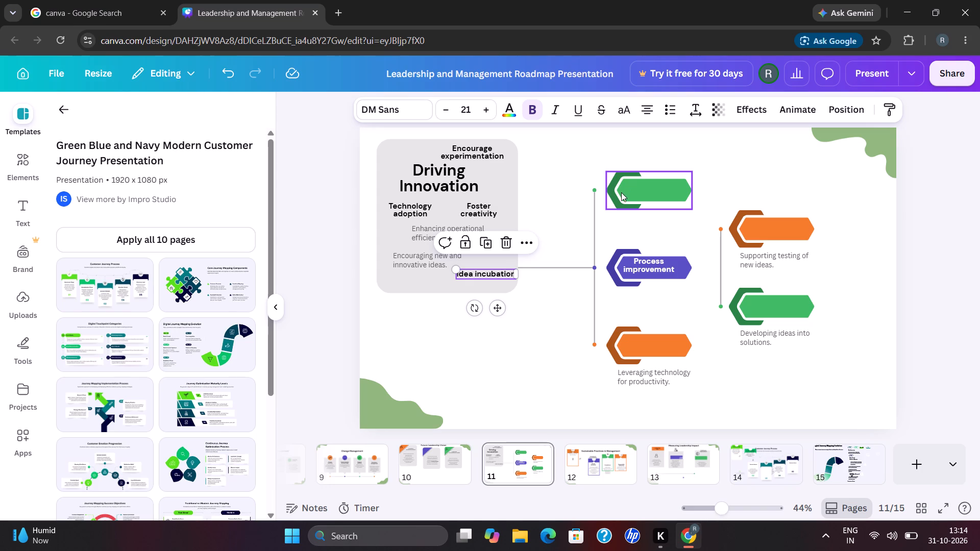
Move the upper green arrow banner beside the grey box's top and place the "Process improvement" label on it.
left_click_drag(625, 191, 550, 161)
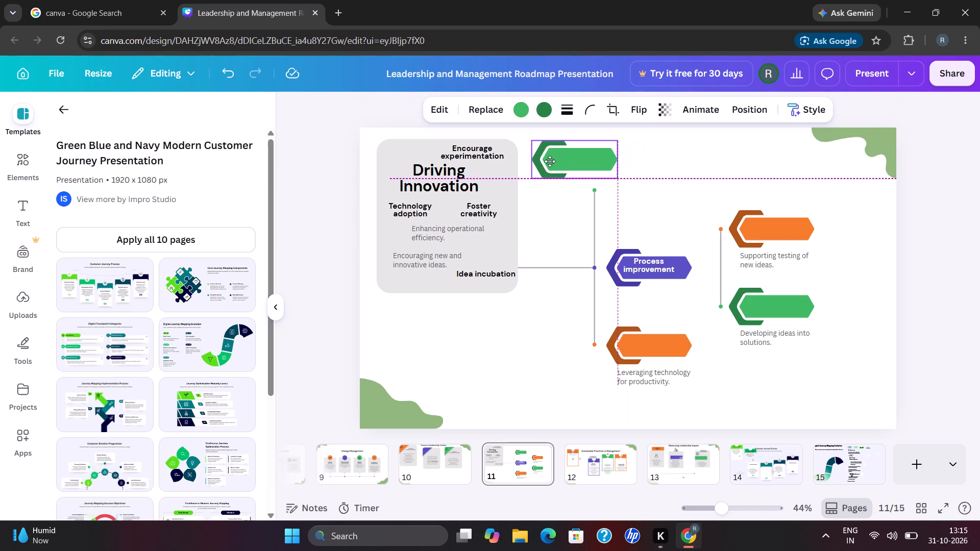
left_click_drag(550, 161, 550, 162)
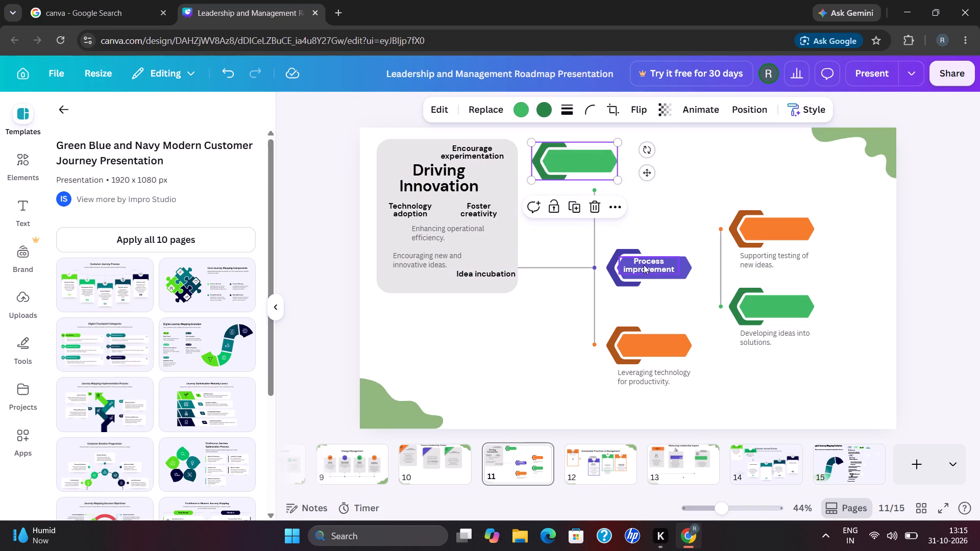
left_click_drag(642, 267, 566, 163)
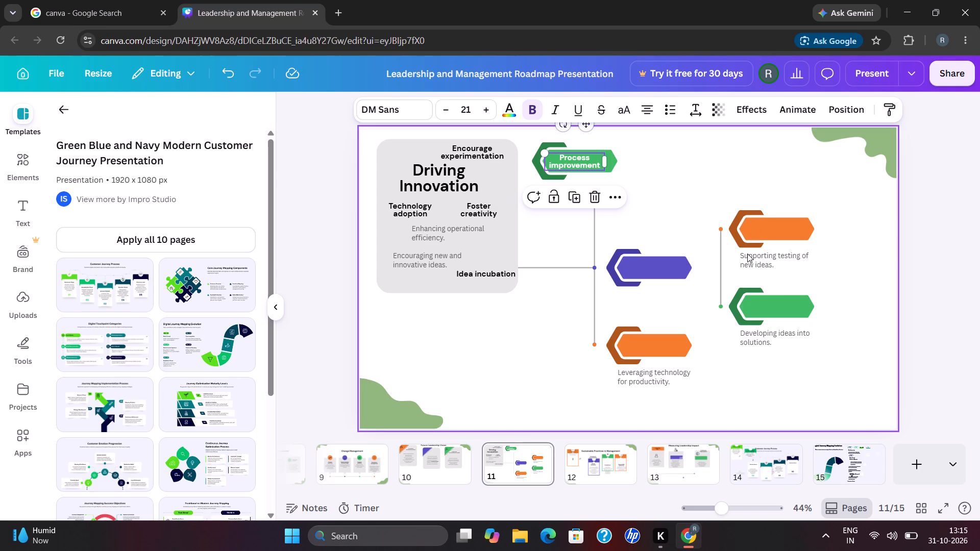
Move the upper orange banner beside the "Process improvement" banner and place the "Supporting testing of new ideas." text on it.
left_click_drag(747, 254, 734, 225)
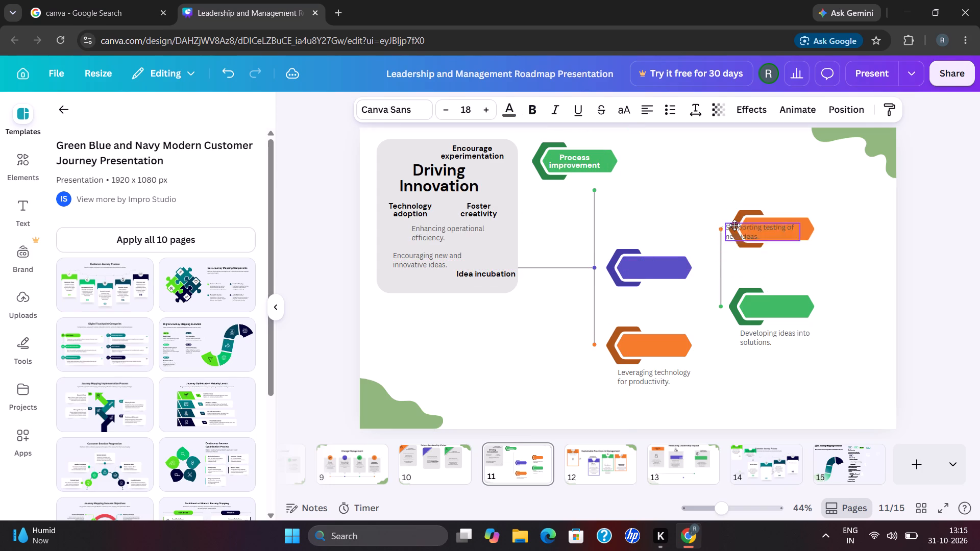
left_click_drag(734, 225, 750, 222)
left_click(736, 249)
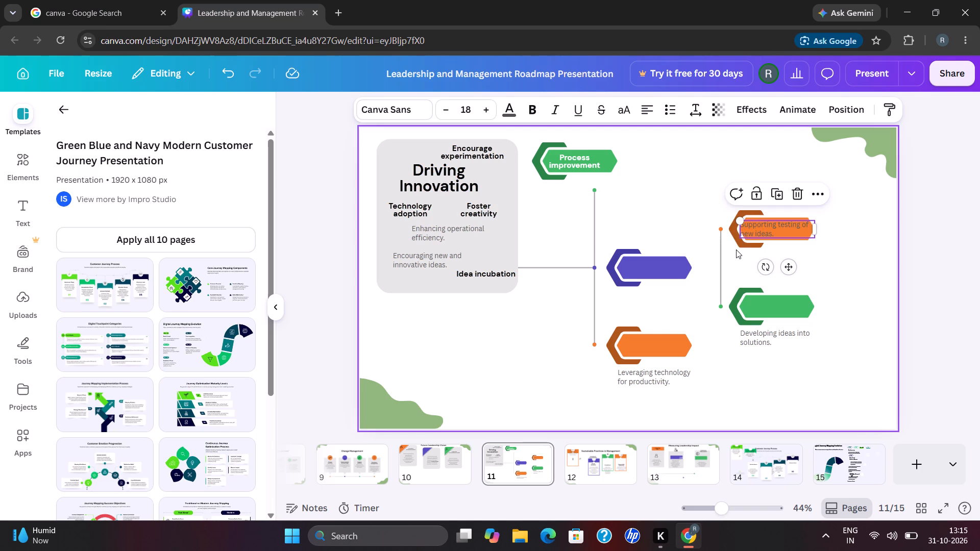
left_click(742, 236)
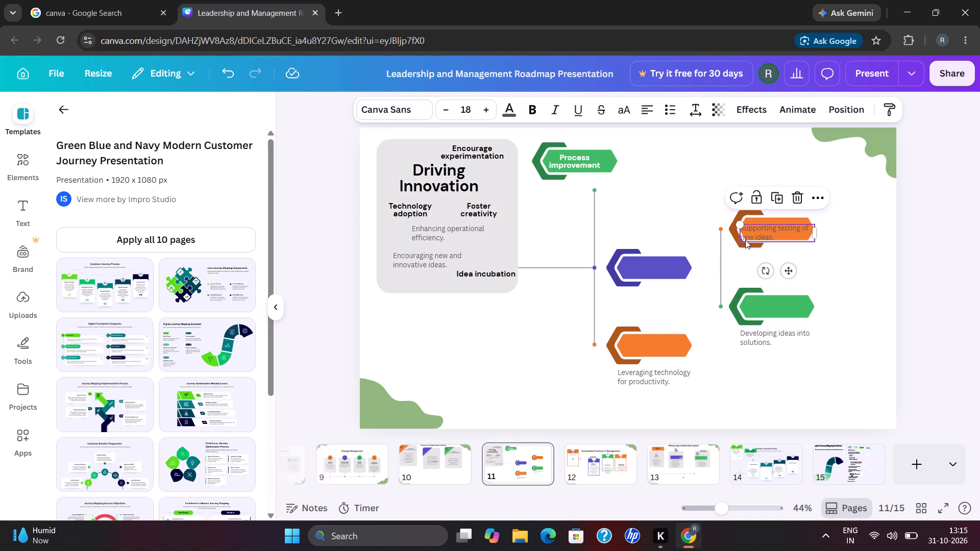
left_click(744, 254)
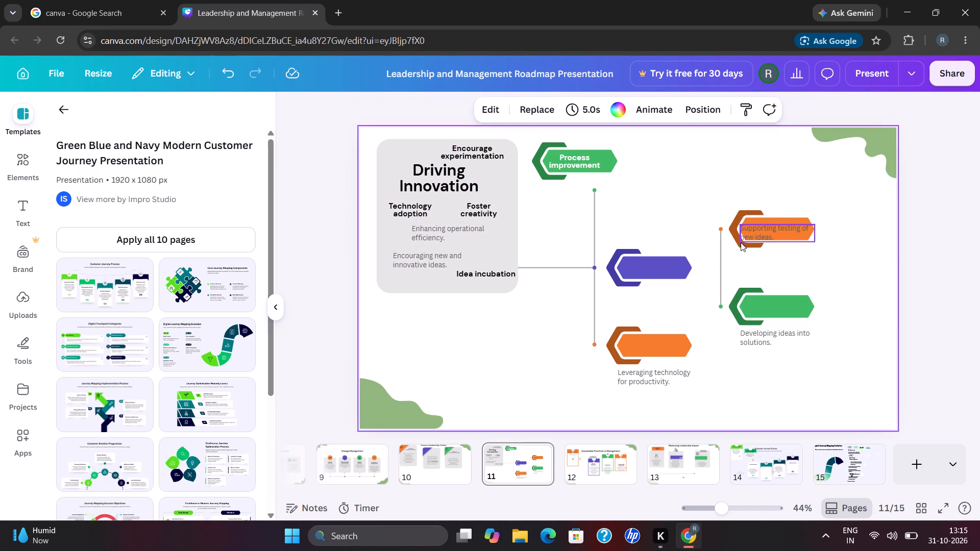
left_click_drag(740, 245, 649, 184)
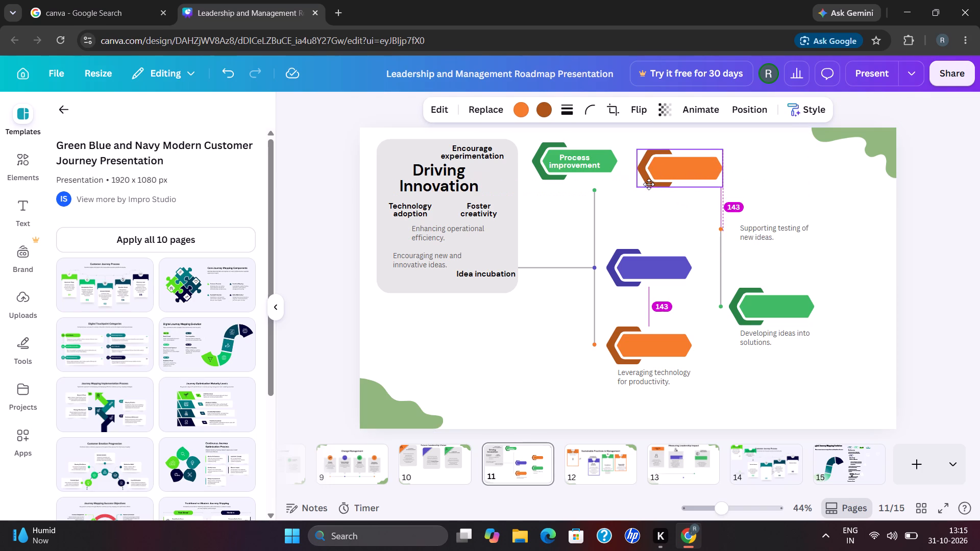
left_click_drag(649, 184, 648, 183)
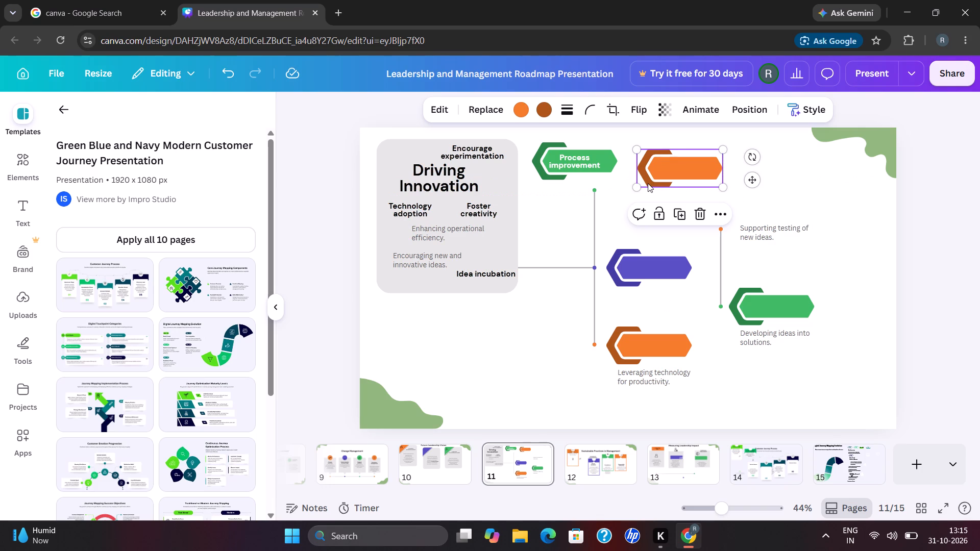
left_click(768, 220)
left_click_drag(763, 230, 685, 167)
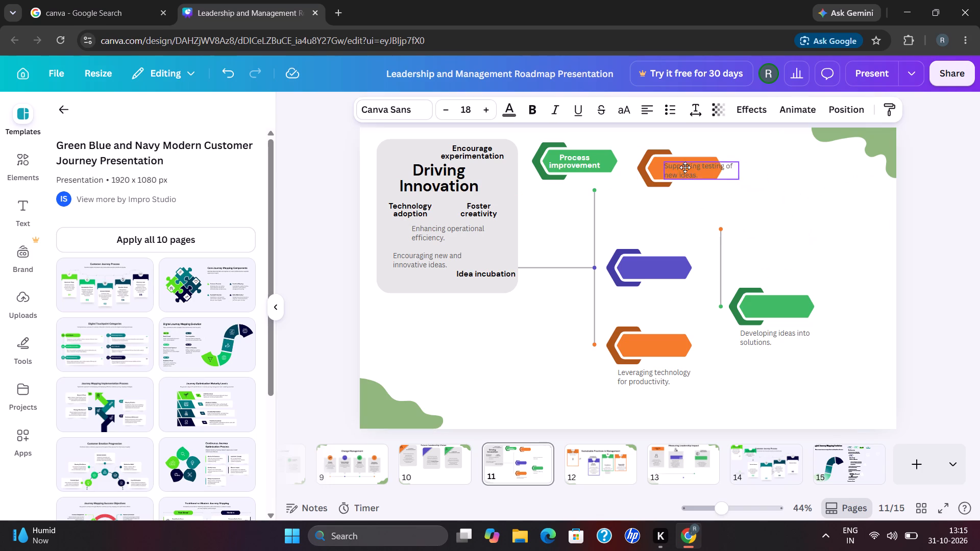
left_click_drag(685, 167, 678, 166)
Move the remaining green banner up beside the orange one and place the "Developing ideas into solutions." text on it.
left_click_drag(789, 297, 796, 218)
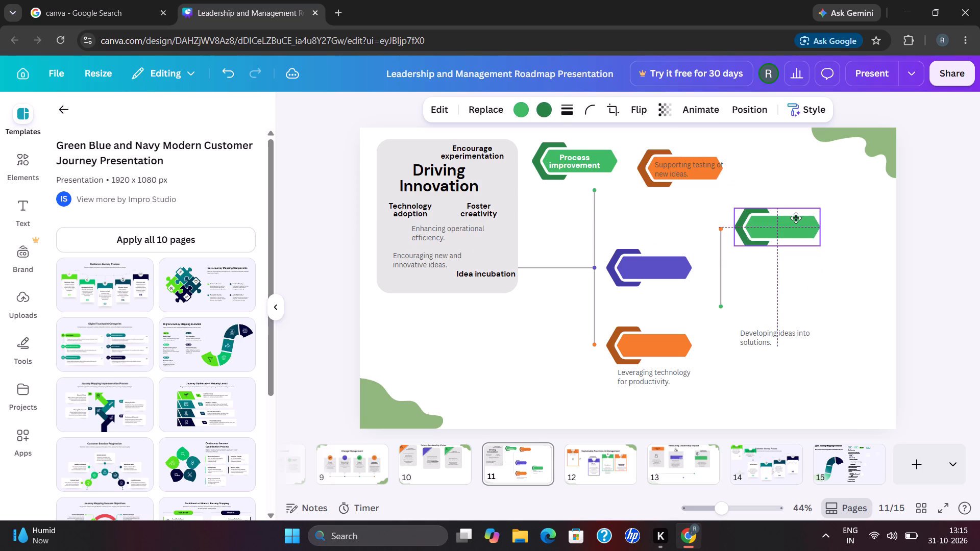
left_click_drag(796, 218, 788, 155)
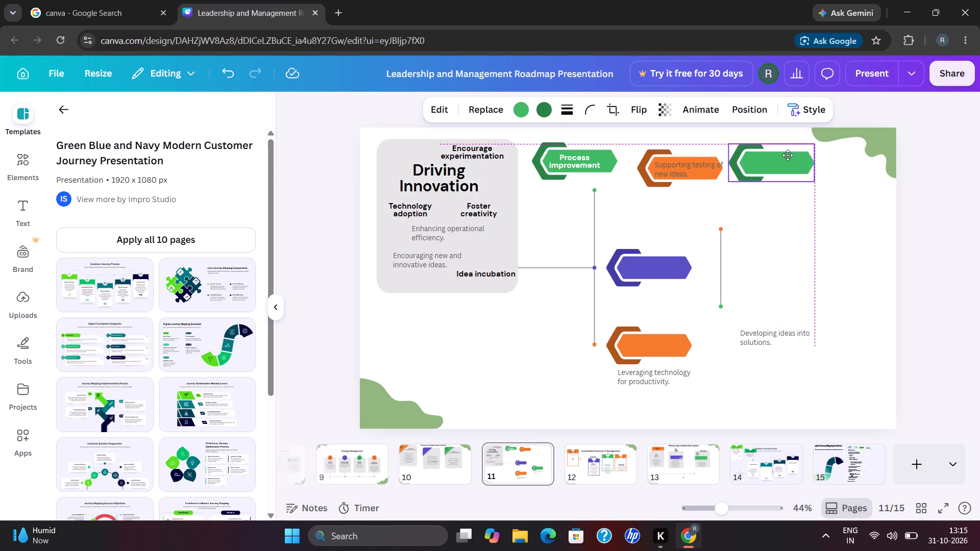
left_click_drag(788, 155, 789, 163)
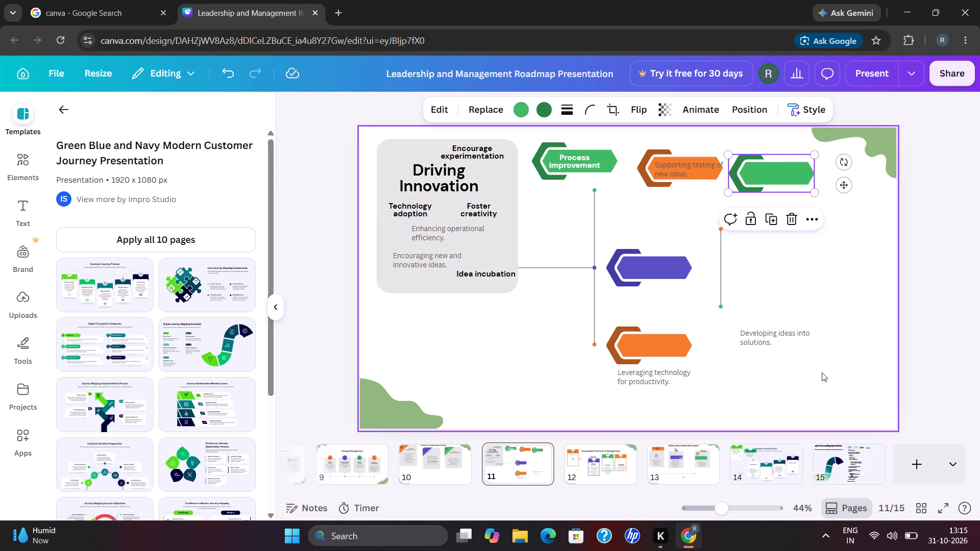
left_click_drag(764, 341, 768, 179)
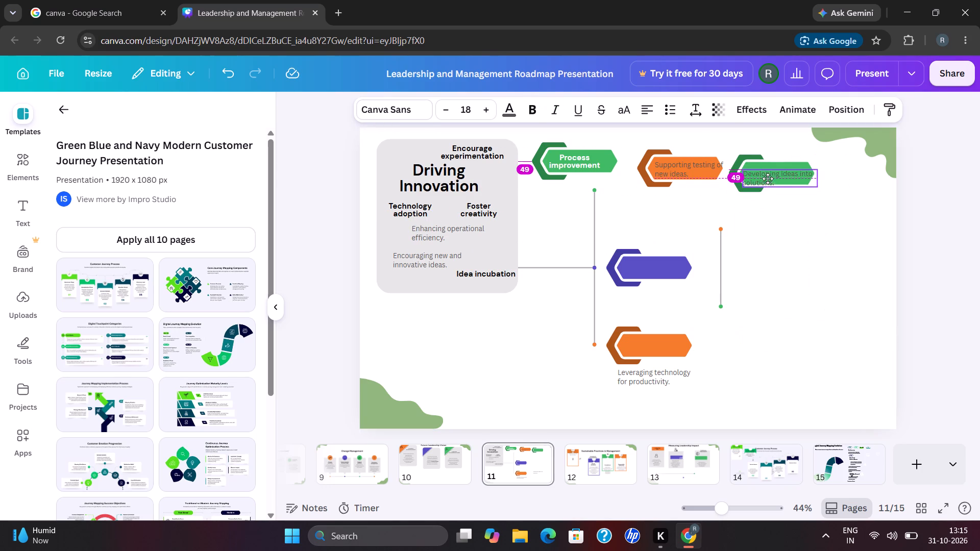
left_click_drag(768, 179, 766, 175)
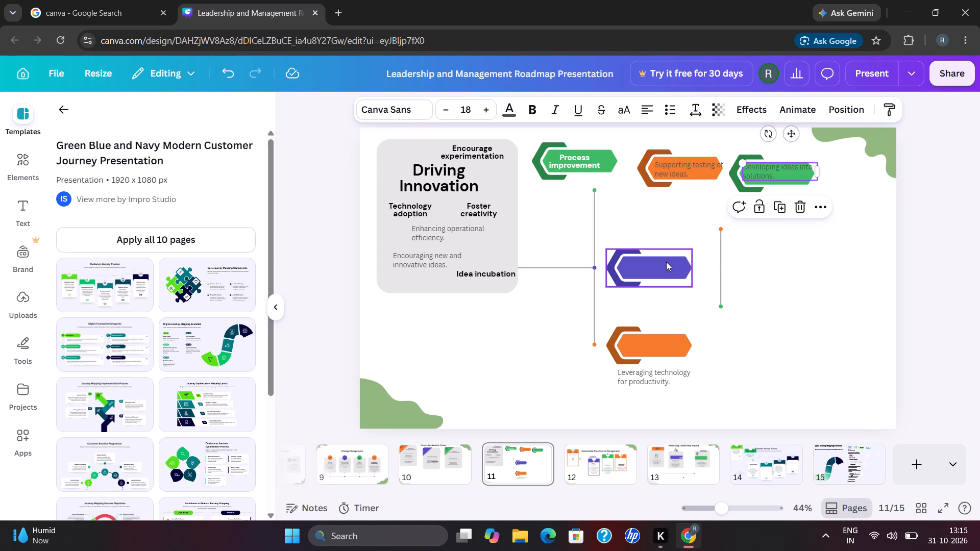
Shift the purple banner against the vertical connector and place the "Leveraging technology for productivity." text on the lower orange banner.
left_click_drag(666, 262, 655, 261)
left_click_drag(663, 384, 661, 376)
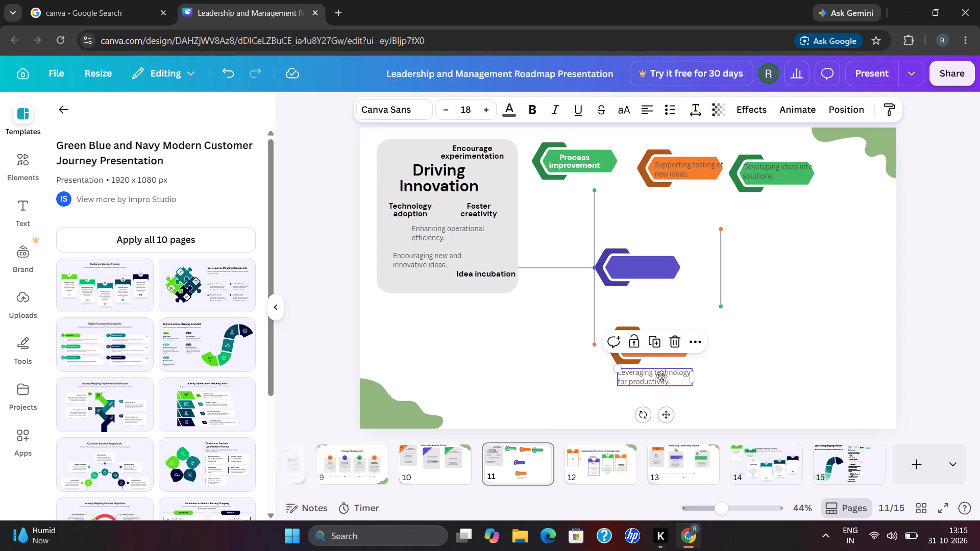
left_click_drag(661, 376, 659, 267)
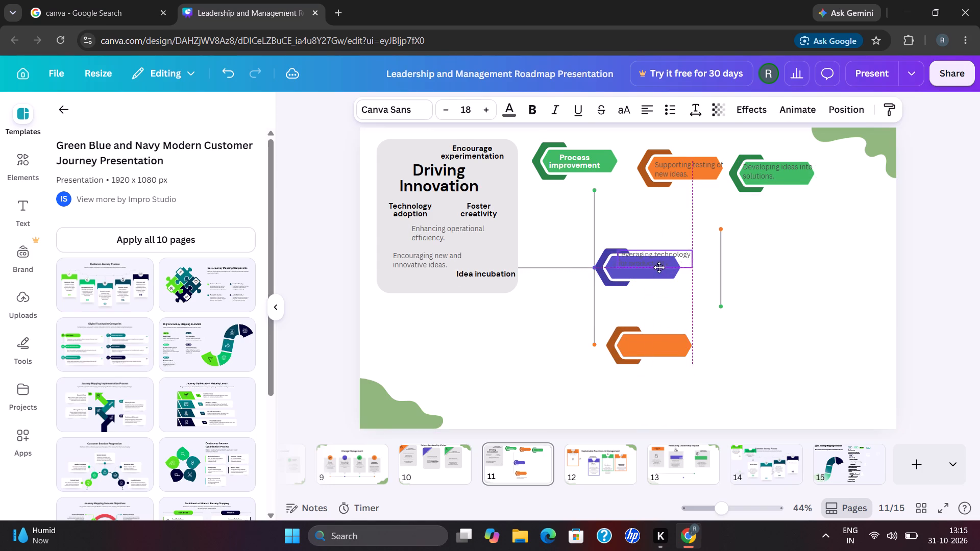
left_click_drag(659, 267, 663, 350)
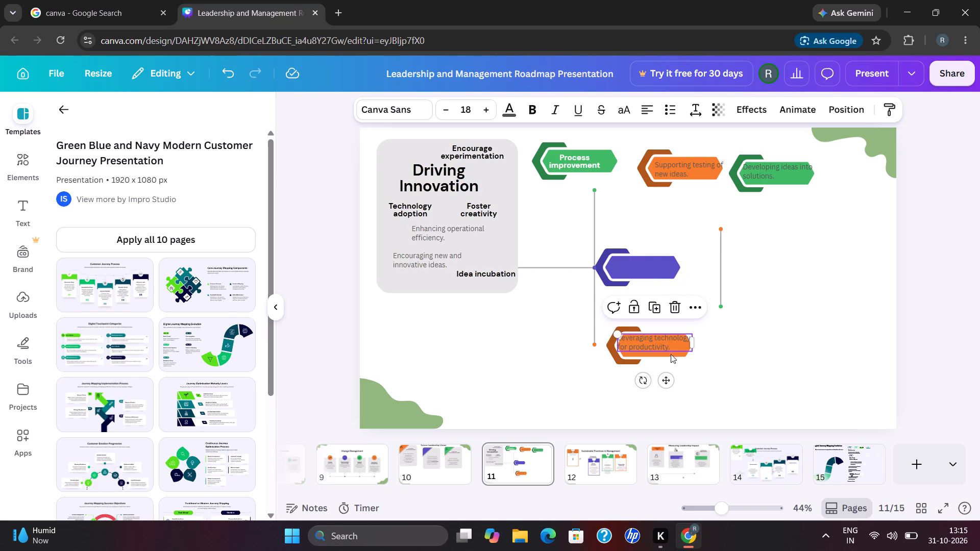
left_click(798, 345)
Move the "Idea incubation" label from the grey box onto the purple banner.
left_click_drag(479, 269, 636, 262)
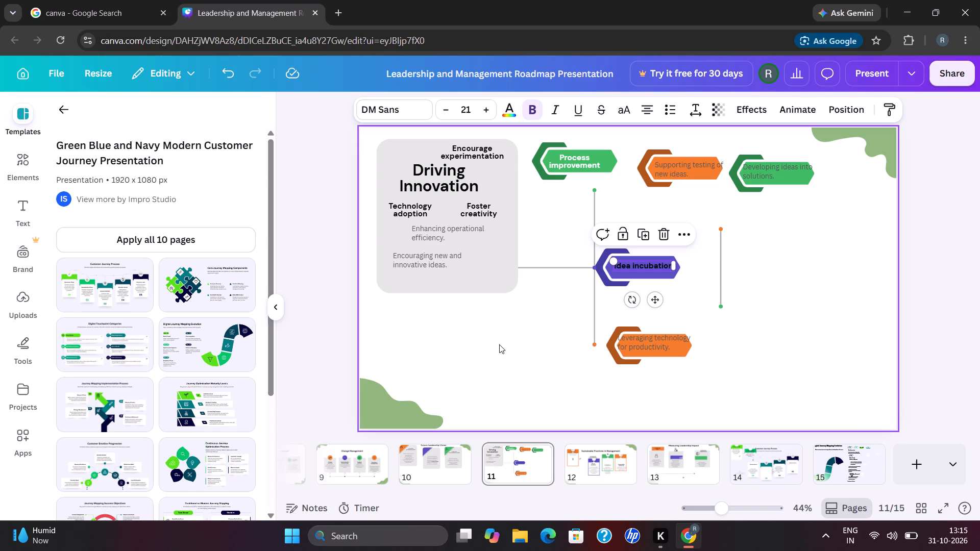
left_click_drag(499, 344, 761, 420)
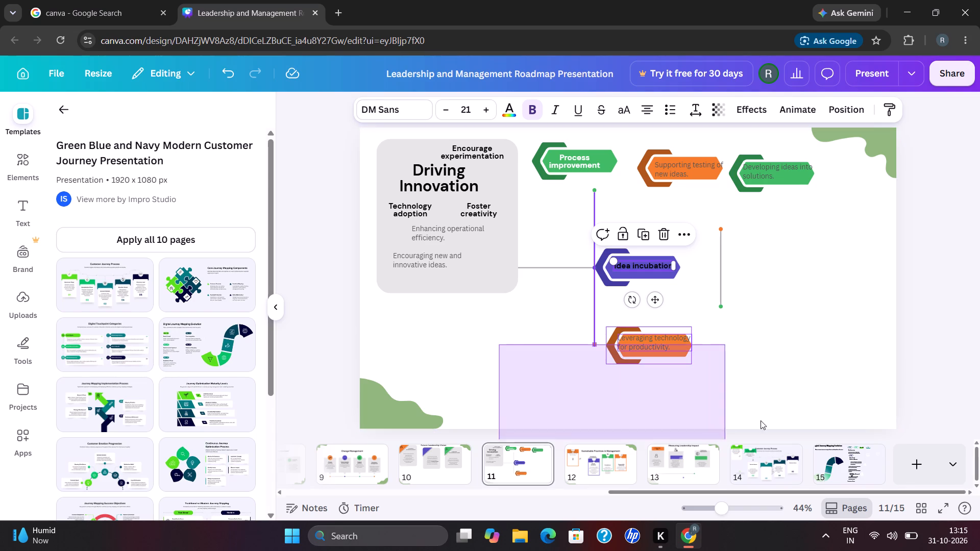
left_click_drag(761, 420, 564, 377)
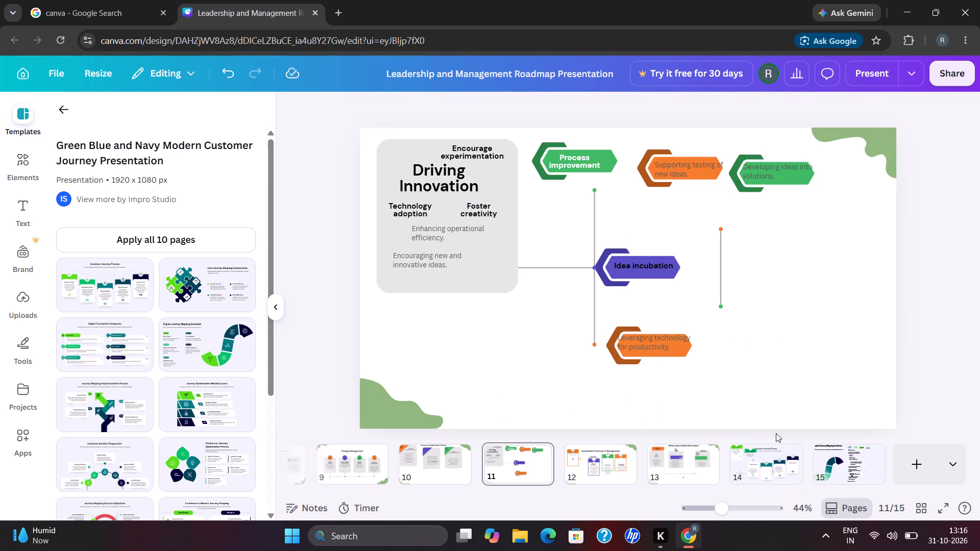
Add page 16 after the last page and apply the "Journey Mapping Success Objectives" template layout to it.
left_click(906, 451)
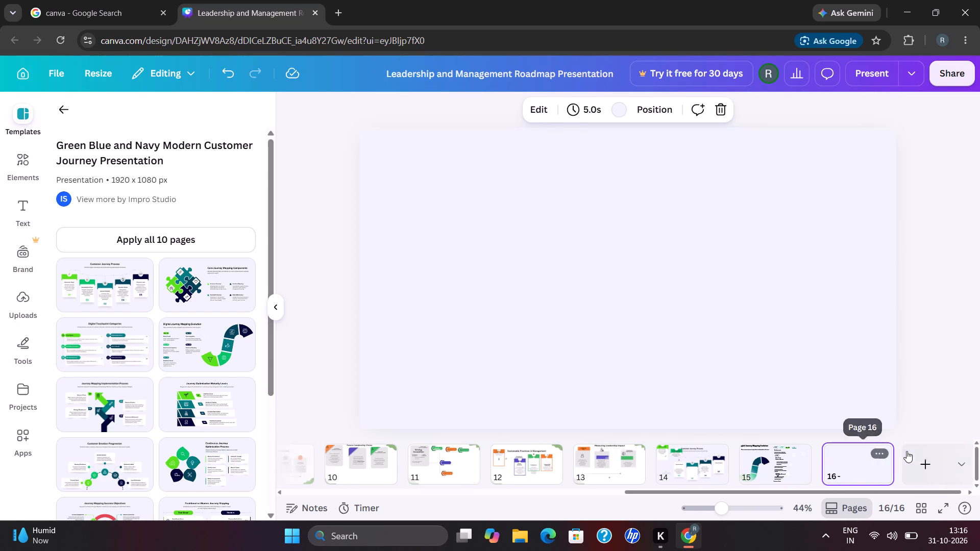
scroll(105, 448, "down", 2)
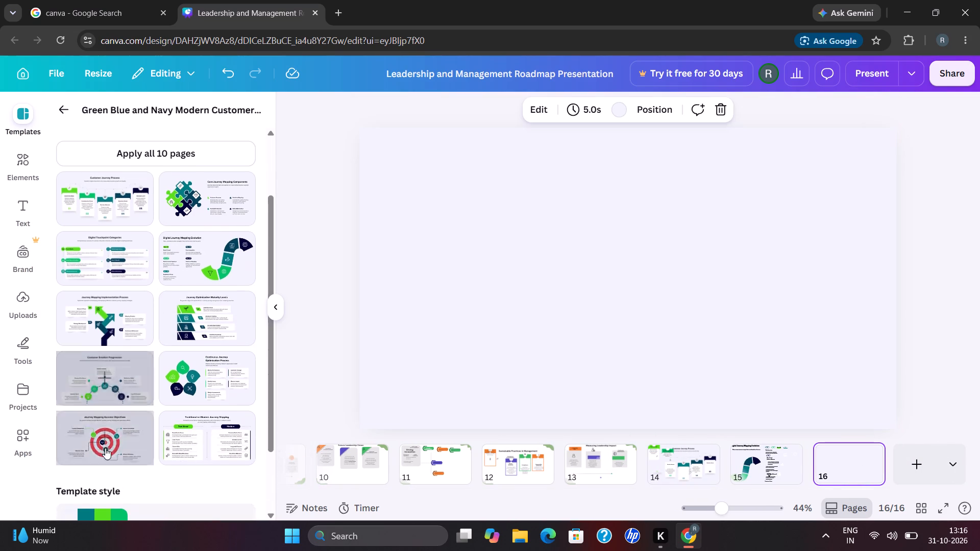
left_click(99, 438)
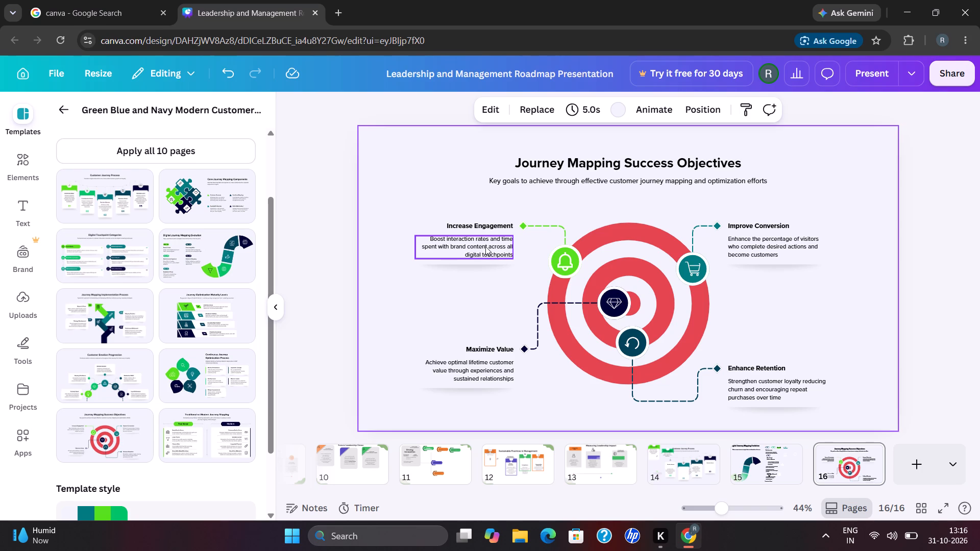
Move the "Increase Engagement" heading and its description to the slide's upper-left corner, with the heading above the description.
left_click_drag(485, 246, 455, 156)
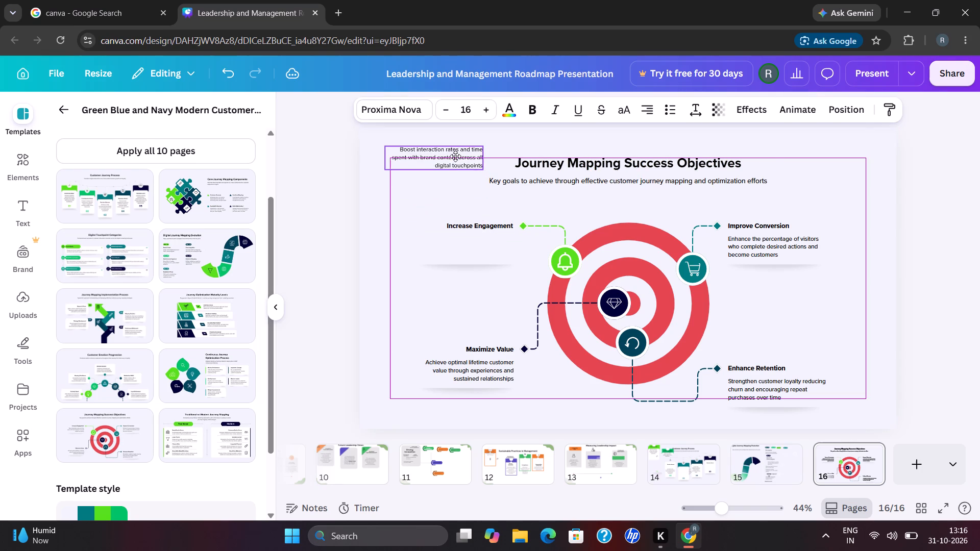
left_click_drag(455, 156, 446, 161)
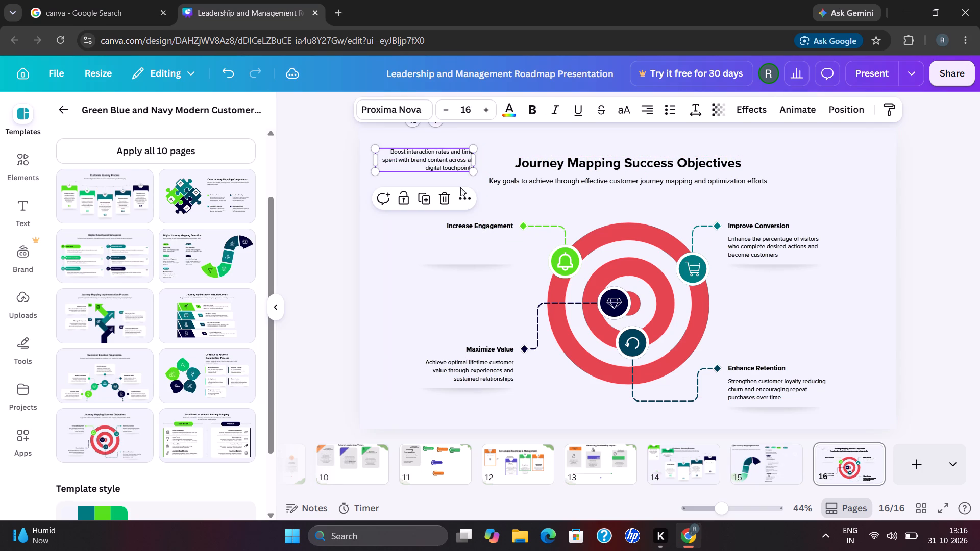
left_click_drag(483, 222, 441, 131)
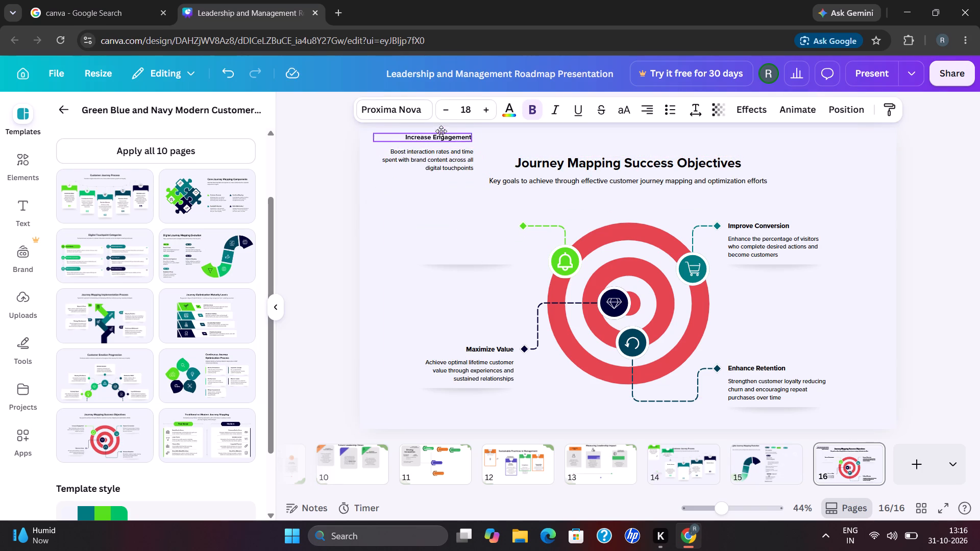
left_click_drag(441, 131, 439, 131)
Move the green circle and its diamond-ended dashed connector off the target to just below the "Increase Engagement" description.
left_click_drag(574, 254, 439, 201)
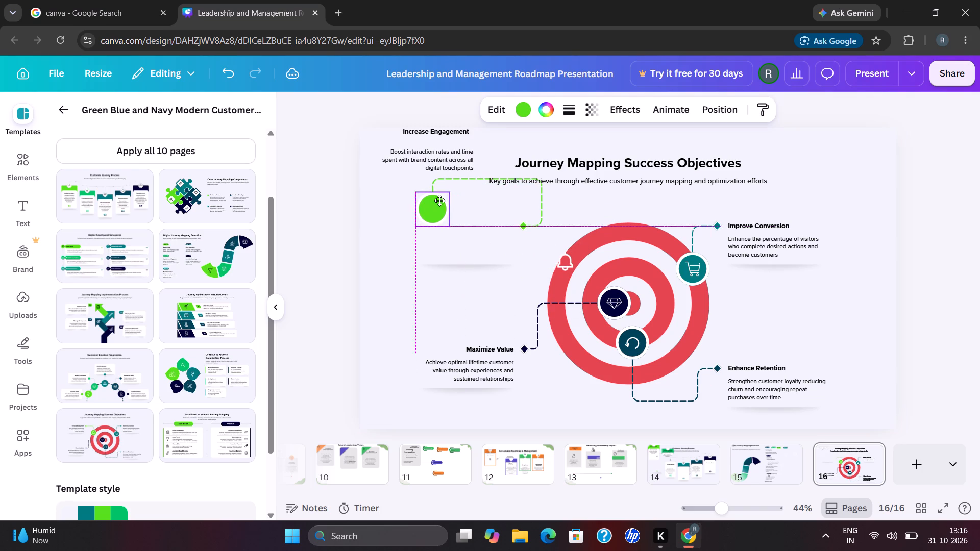
left_click_drag(439, 201, 438, 203)
left_click_drag(520, 224, 498, 198)
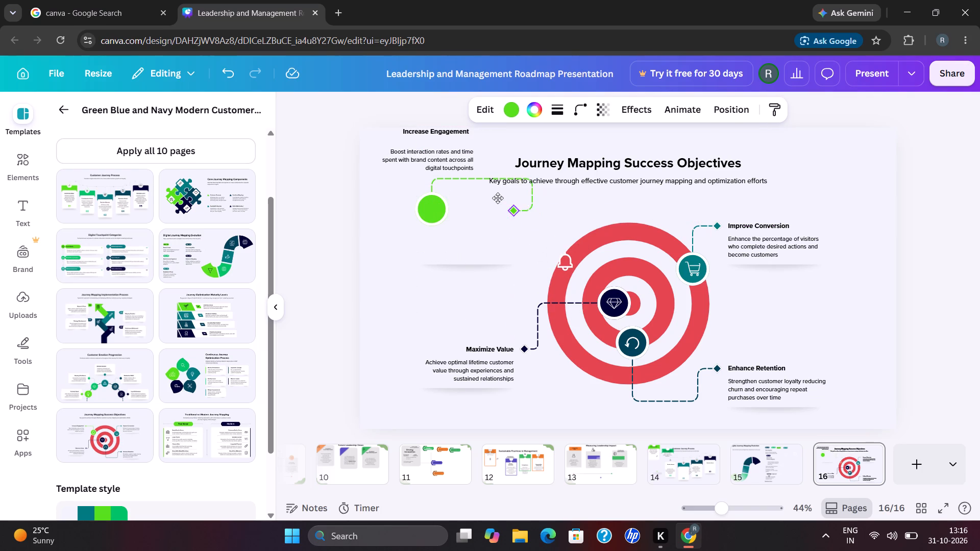
left_click_drag(498, 198, 411, 180)
left_click(402, 232)
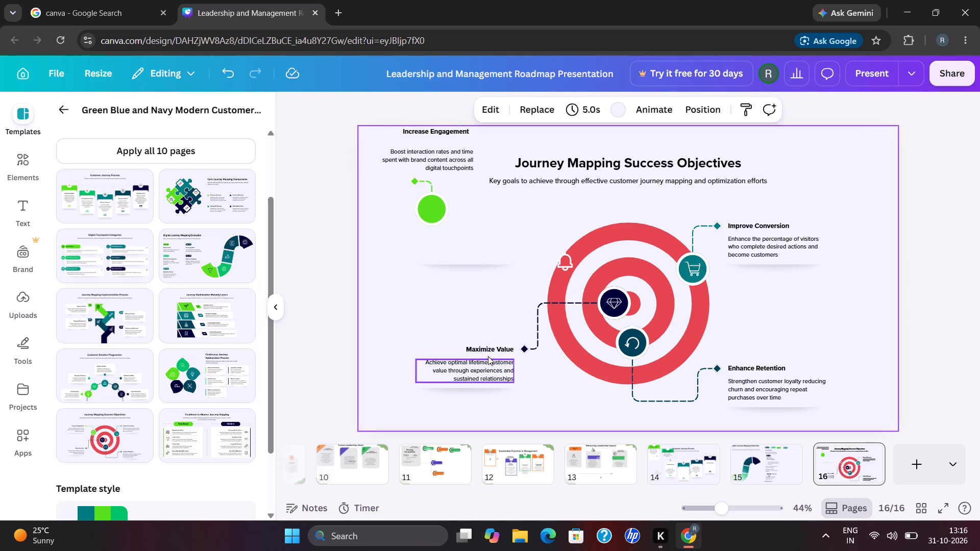
Move the "Maximize Value" heading and its description toward the slide's left edge, keeping the heading above the description.
left_click_drag(488, 354, 448, 296)
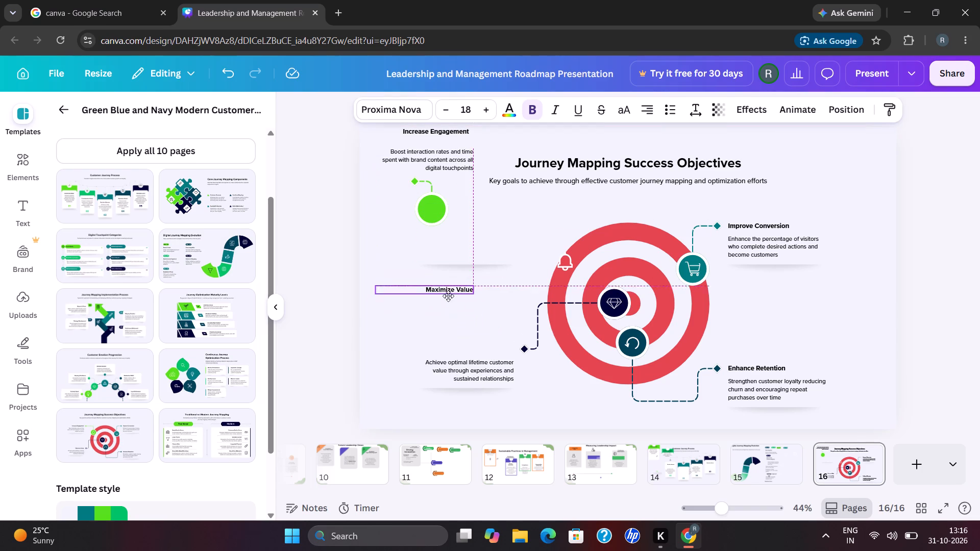
left_click_drag(448, 296, 408, 334)
left_click_drag(485, 372, 431, 361)
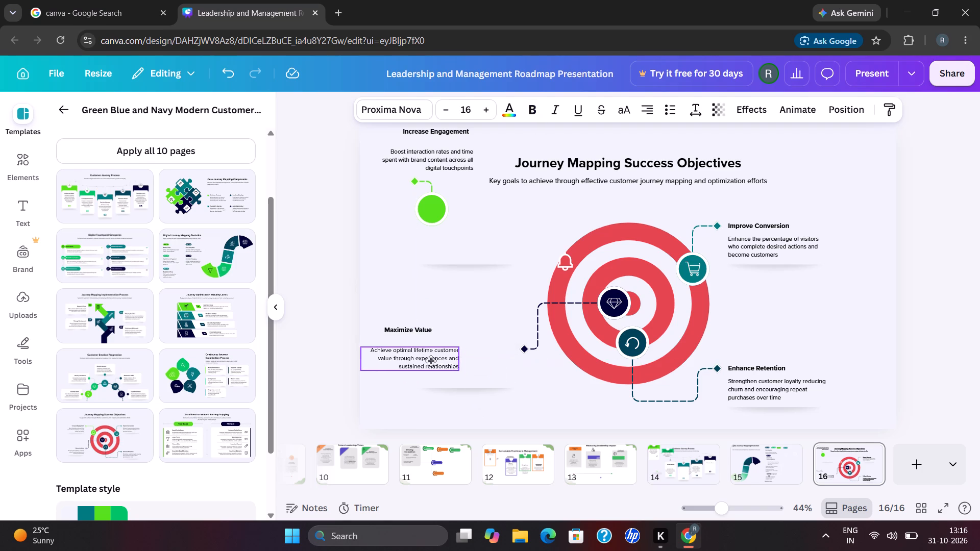
left_click_drag(431, 361, 433, 362)
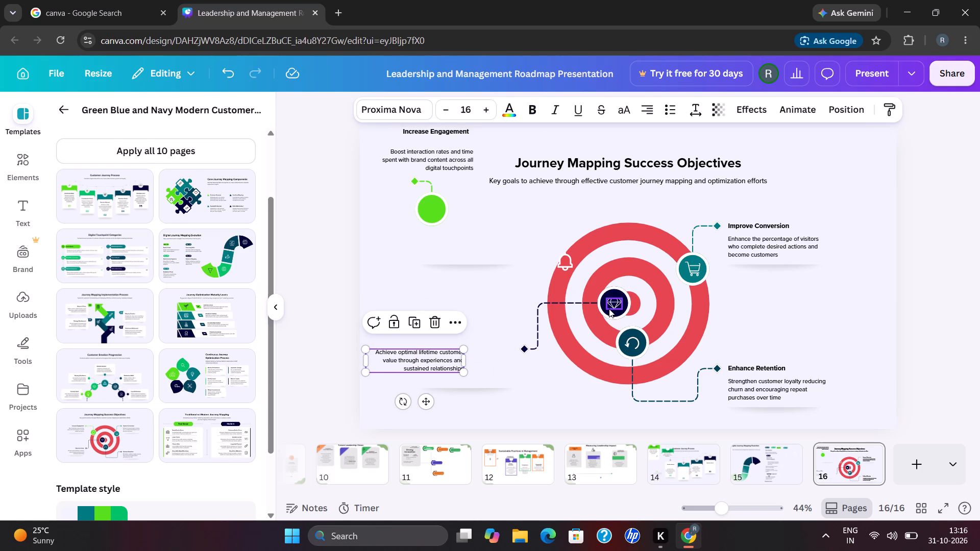
Move the red target graphic to the slide's left edge, over the "Maximize Value" text.
left_click(609, 309)
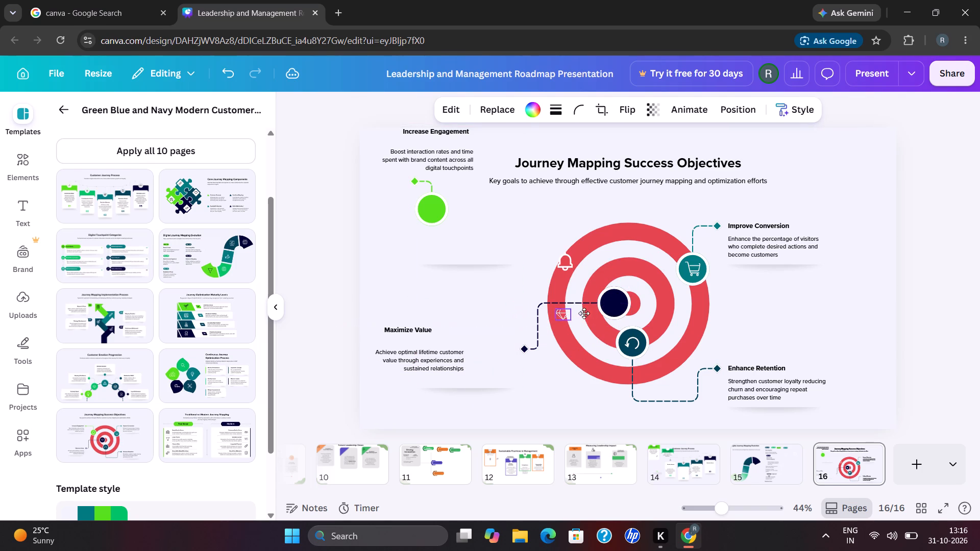
left_click_drag(577, 335, 430, 359)
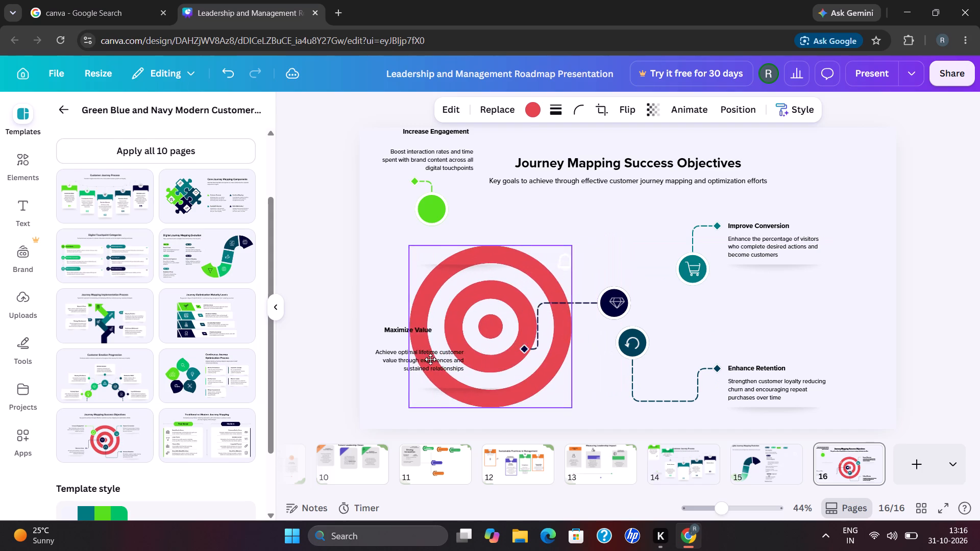
left_click_drag(430, 359, 366, 353)
left_click(587, 413)
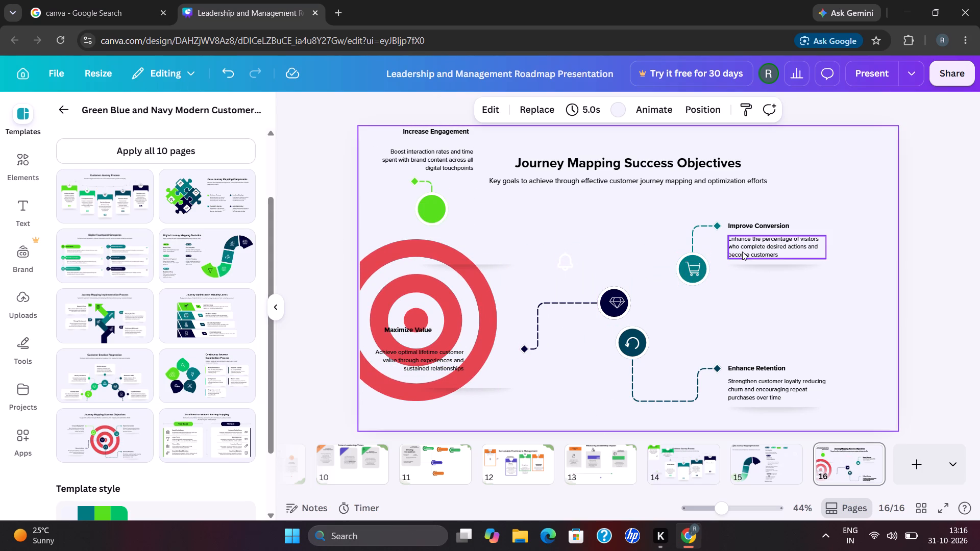
Move the "Enhance the percentage of visitors" description to just below the slide's subtitle.
left_click_drag(740, 252, 523, 263)
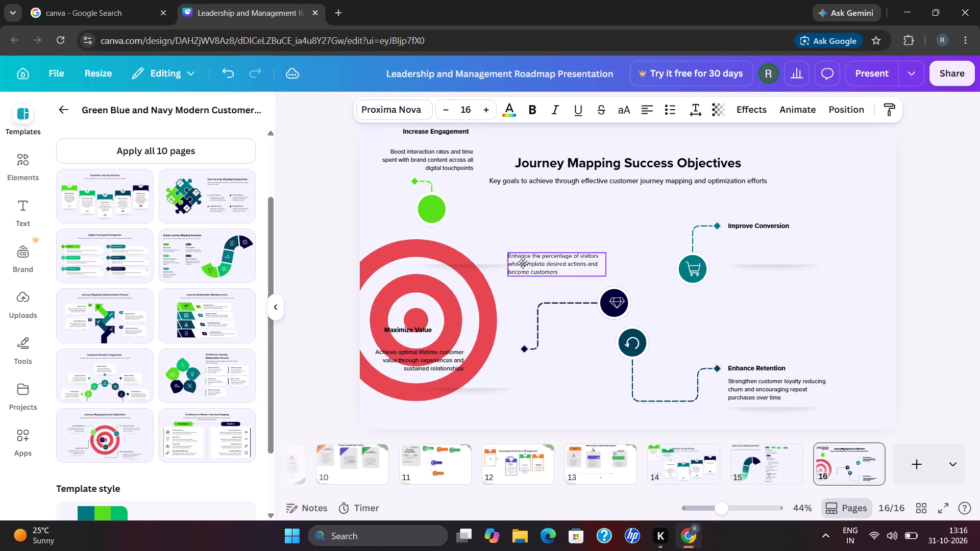
left_click_drag(523, 263, 507, 208)
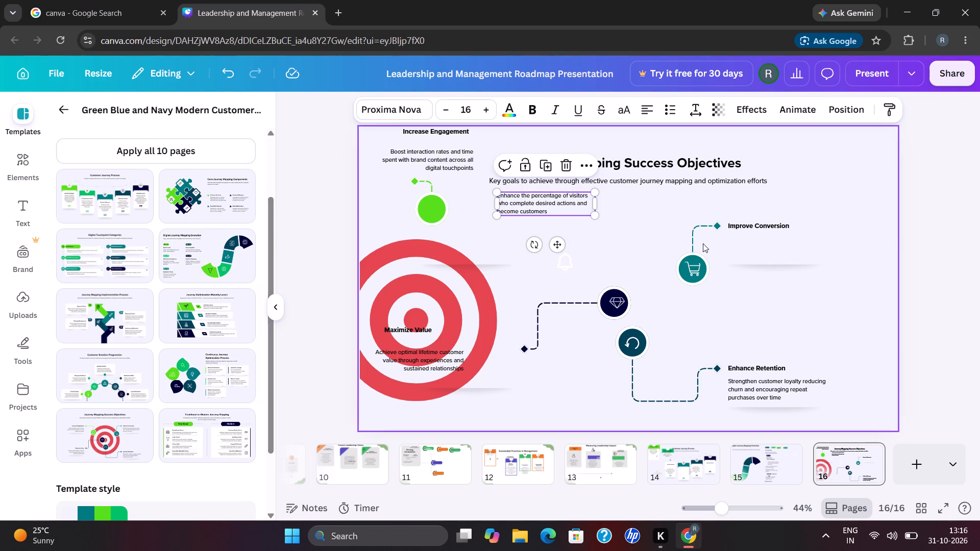
Move the cart icon and the teal circle with its dashed connector beside the "Enhance the percentage of visitors" description.
left_click_drag(690, 264, 612, 205)
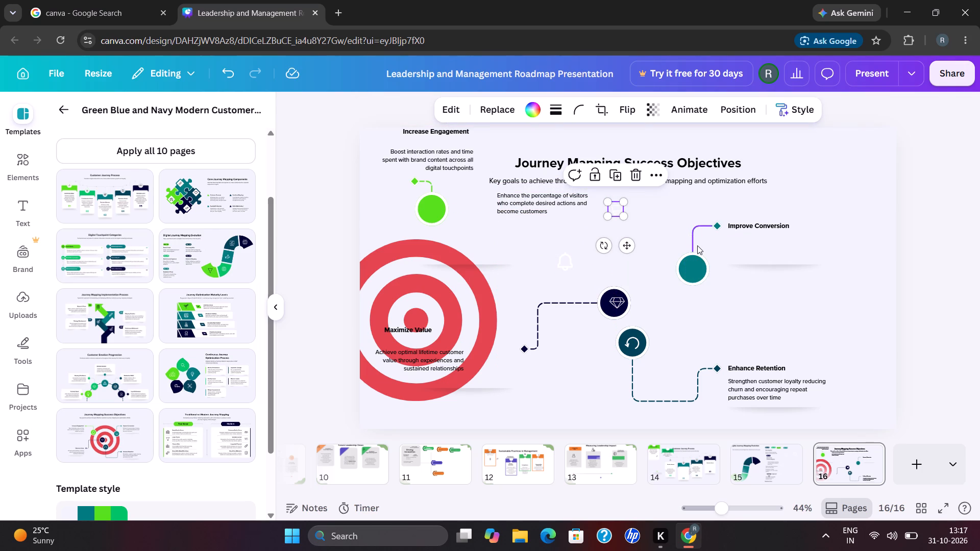
left_click_drag(697, 245, 605, 215)
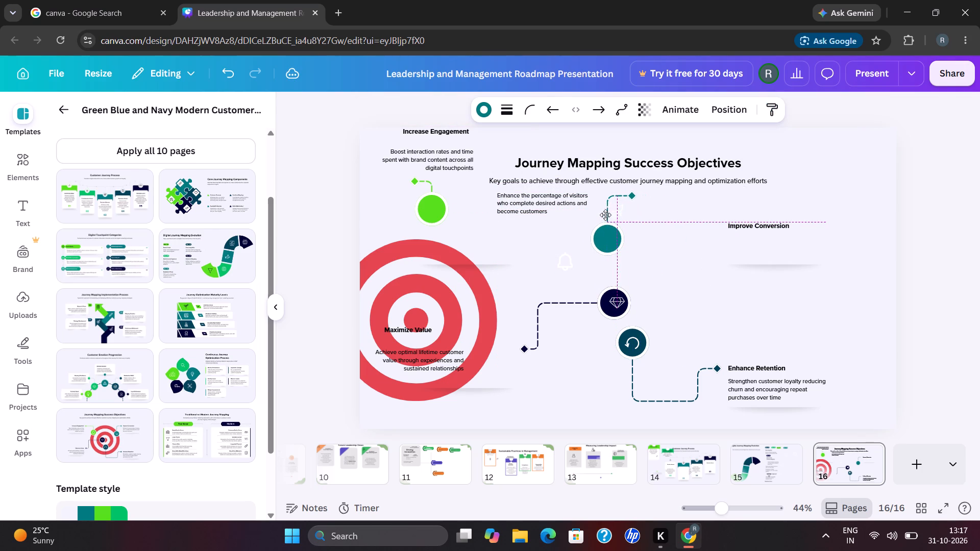
left_click_drag(605, 215, 606, 213)
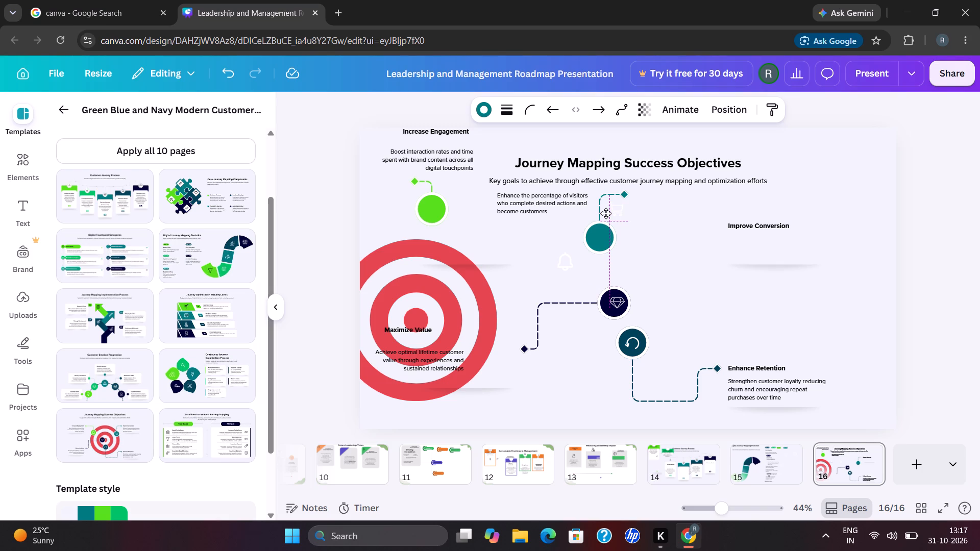
left_click_drag(606, 213, 616, 210)
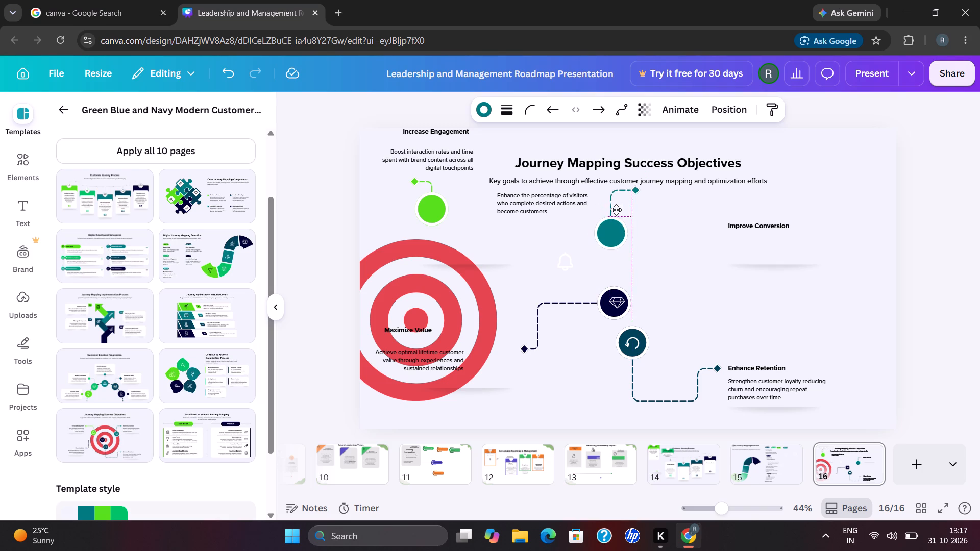
left_click_drag(616, 210, 607, 211)
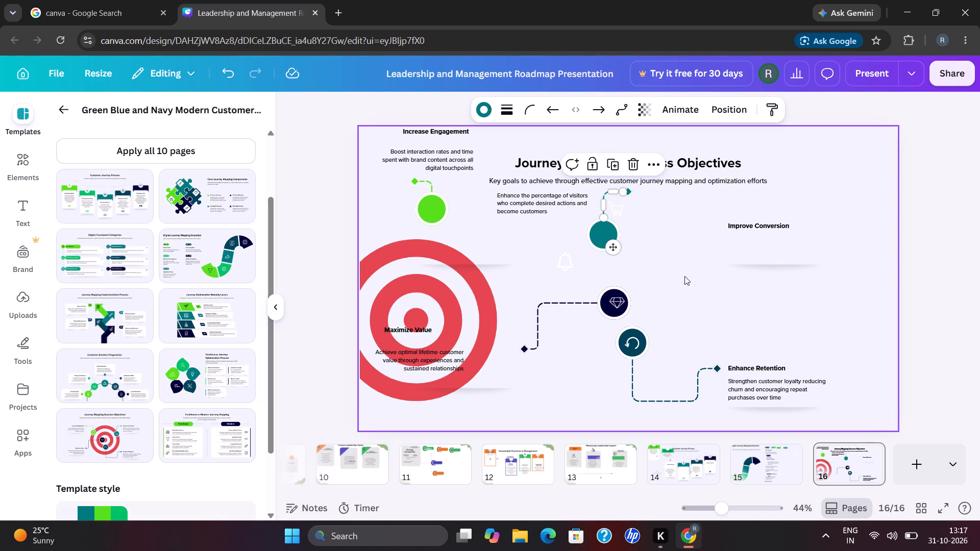
left_click(684, 276)
Move the "Strengthen customer loyalty" description below the "Enhance the percentage of visitors" description.
left_click_drag(750, 386, 747, 376)
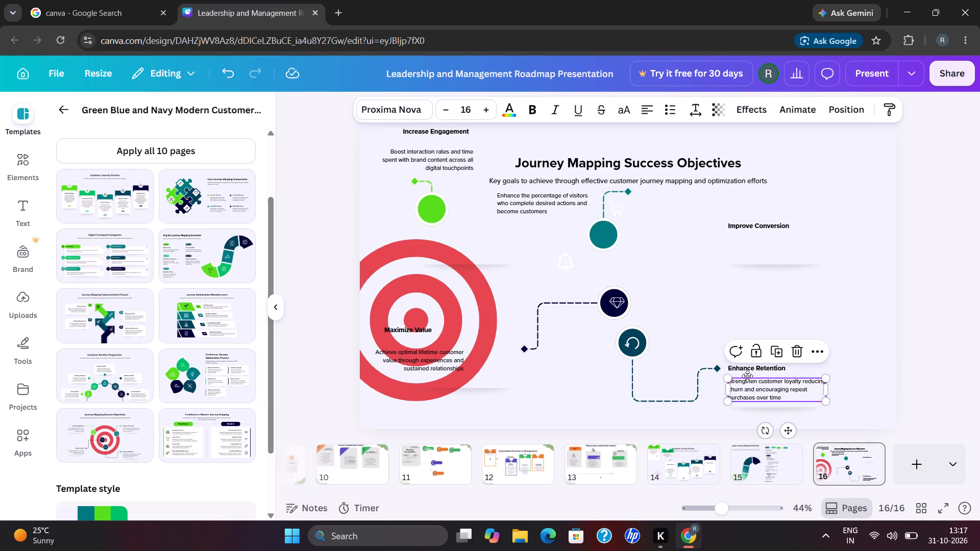
left_click_drag(747, 376, 510, 243)
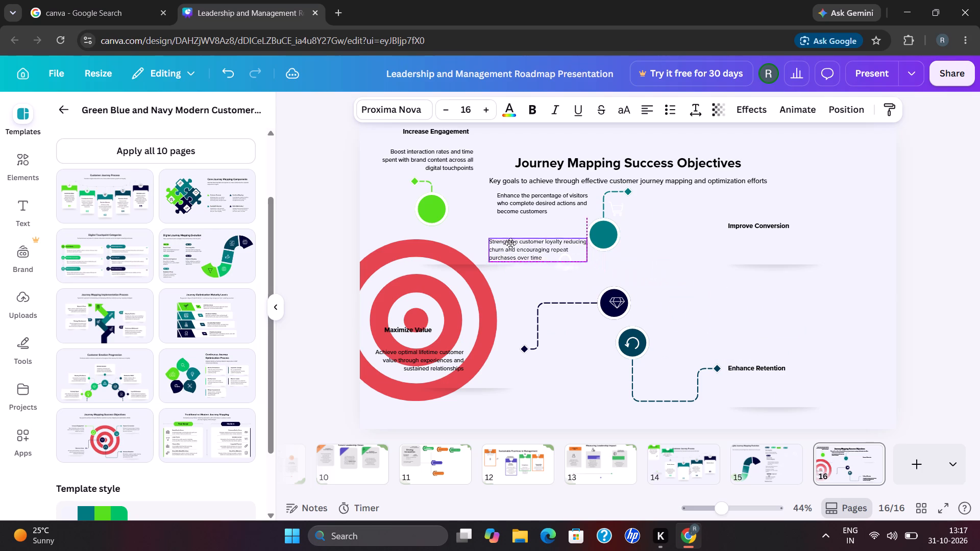
left_click_drag(510, 243, 503, 233)
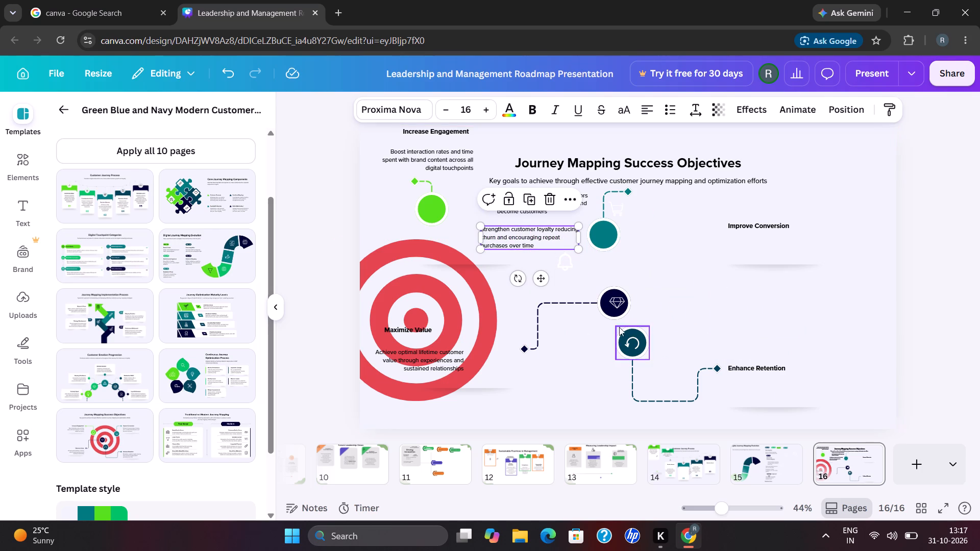
Move the dark blue circle and its dashed connector up beside the teal circle, ending near the "Improve Conversion" heading.
left_click_drag(635, 378, 676, 295)
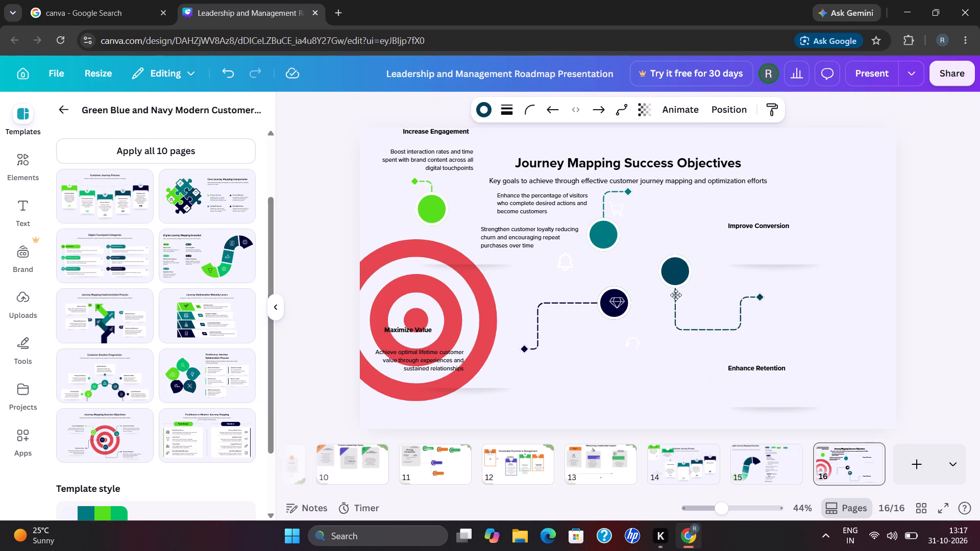
left_click_drag(676, 295, 638, 240)
left_click_drag(762, 254, 768, 210)
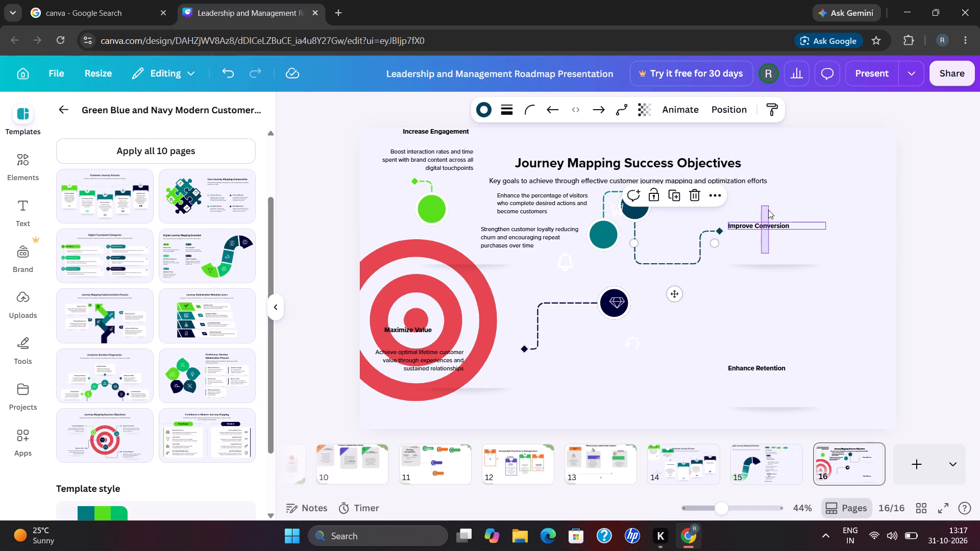
left_click_drag(768, 210, 771, 255)
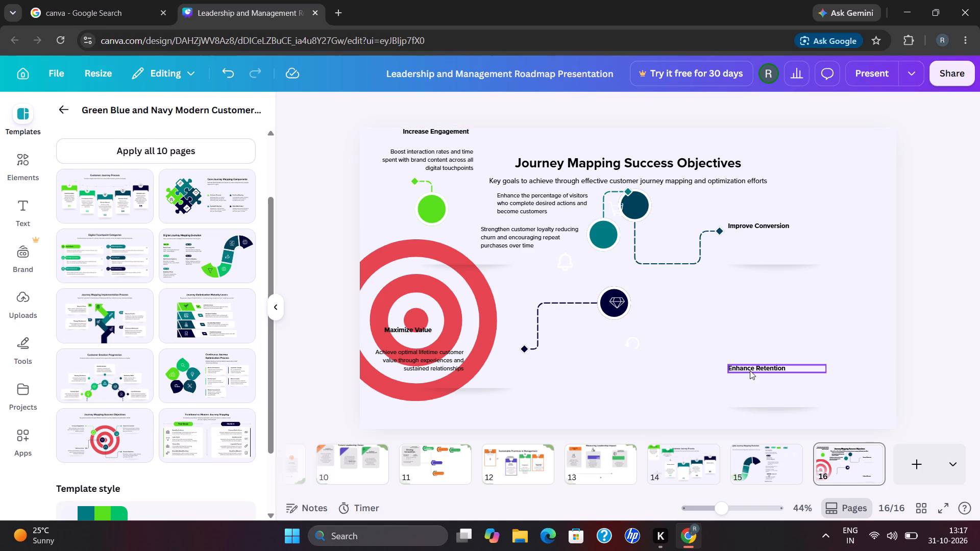
Move the "Enhance Retention" heading up to just below the "Improve Conversion" heading.
left_click_drag(750, 370, 758, 249)
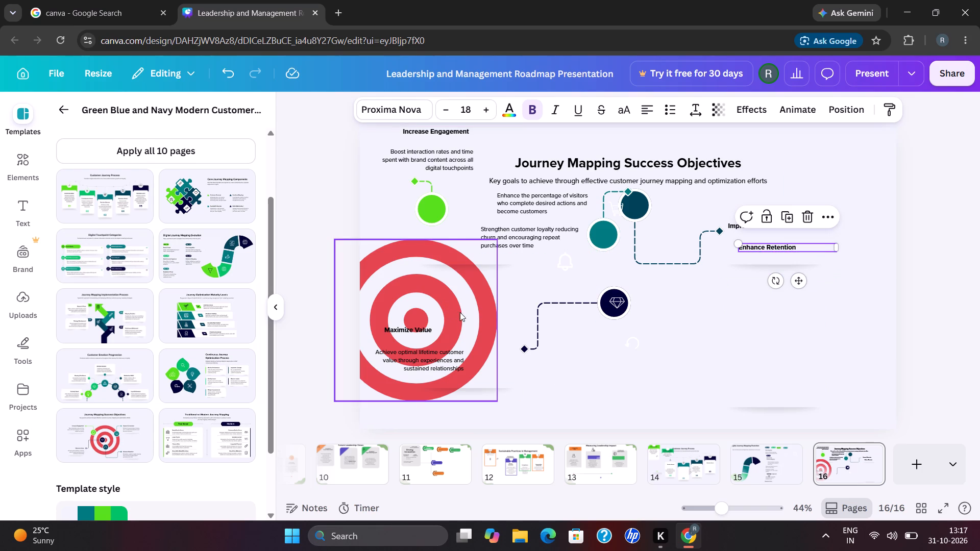
On page 13, move the grey card behind the "Exploring various methods" text slightly down, away from the "Leadership KPIs" banner.
left_click(605, 458)
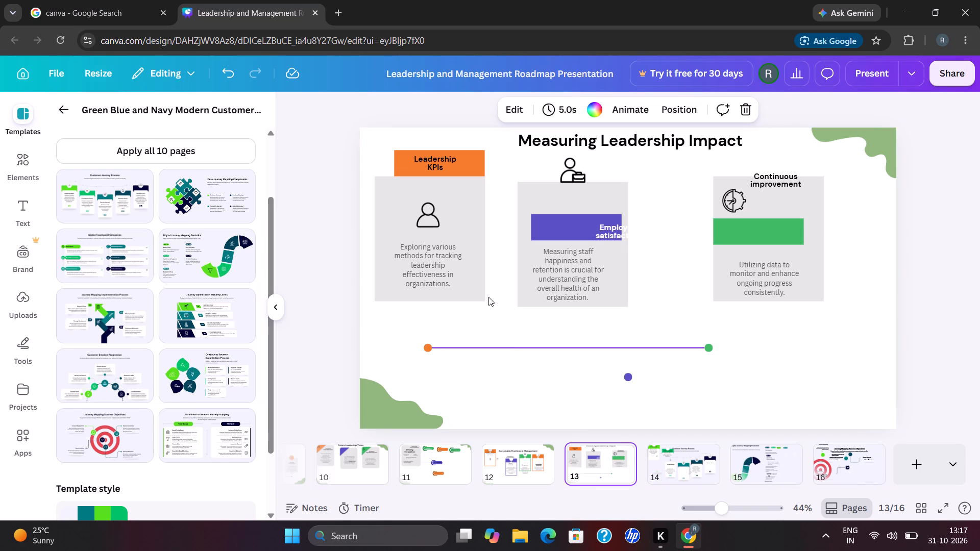
left_click(440, 257)
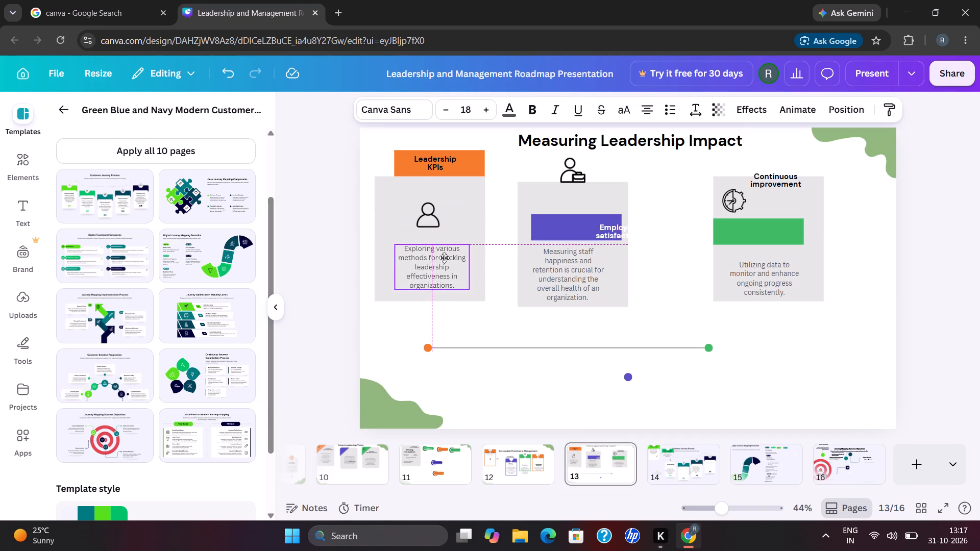
left_click_drag(431, 192, 426, 216)
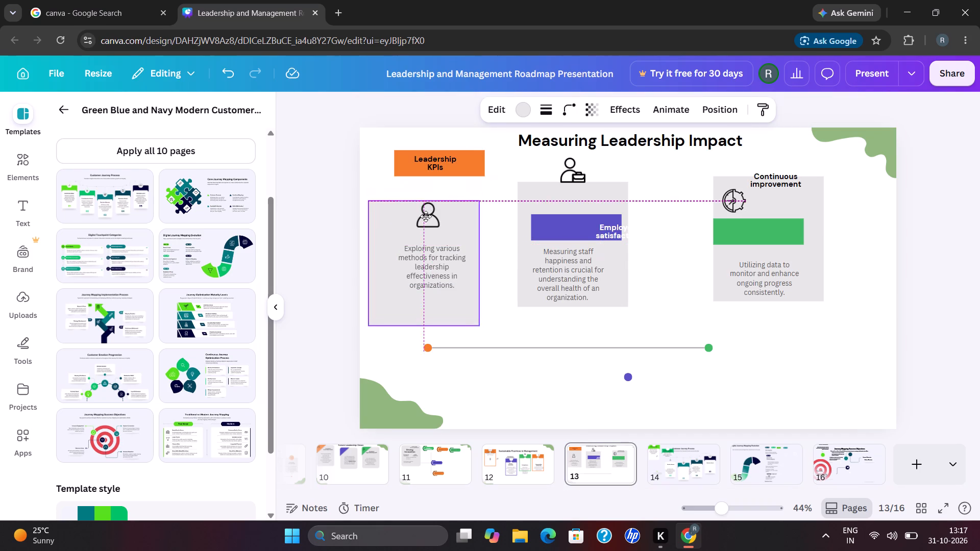
left_click_drag(426, 216, 433, 205)
left_click(543, 315)
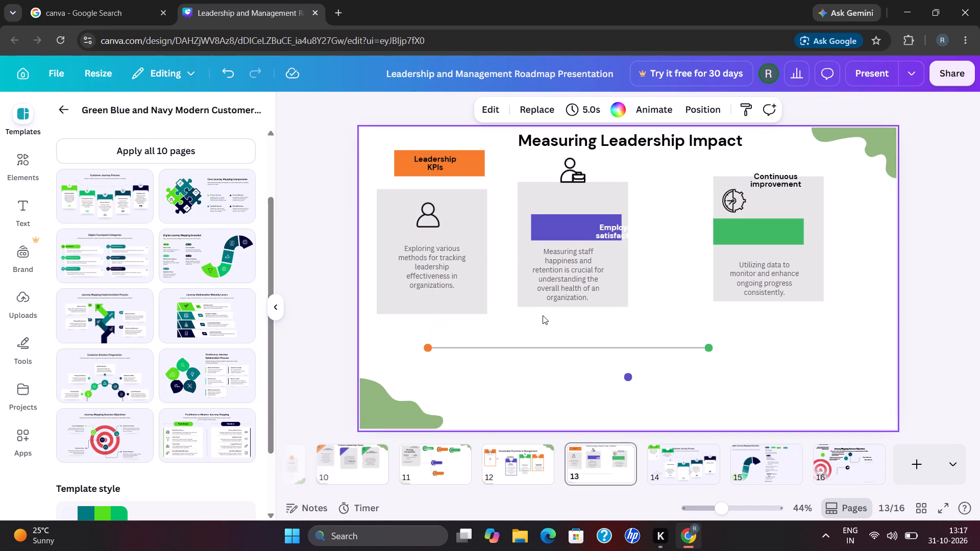
Move the connector line with its orange and green end dots up to just below the three grey cards.
left_click_drag(527, 345, 586, 320)
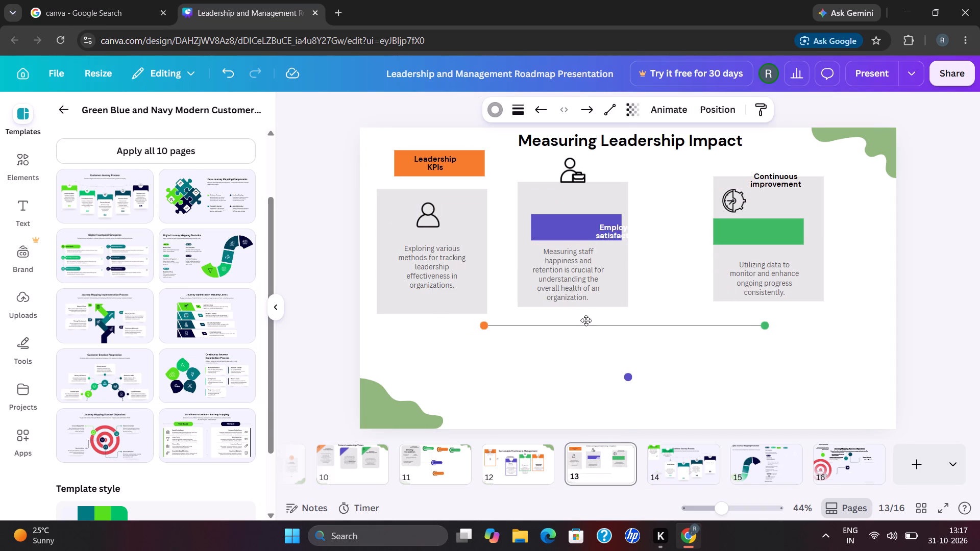
left_click_drag(586, 320, 584, 313)
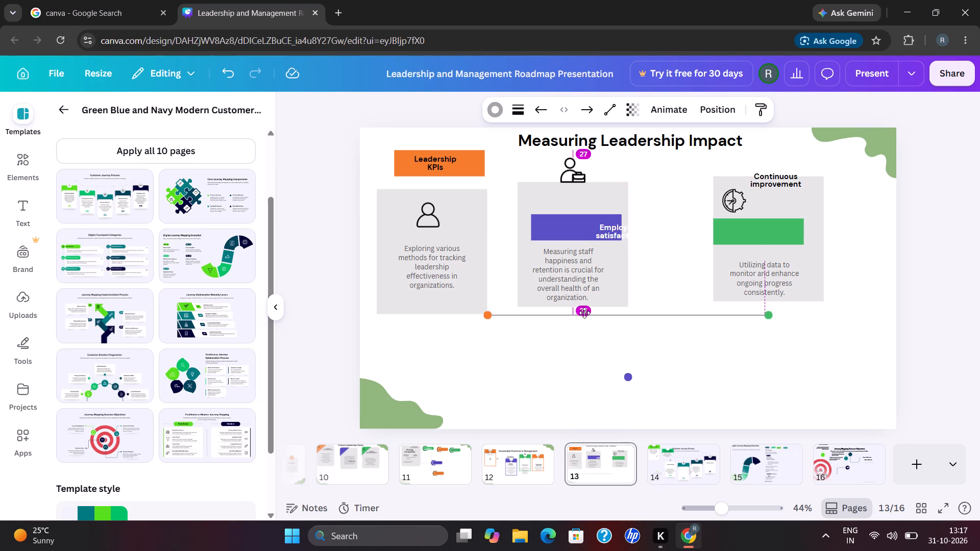
left_click_drag(584, 313, 585, 310)
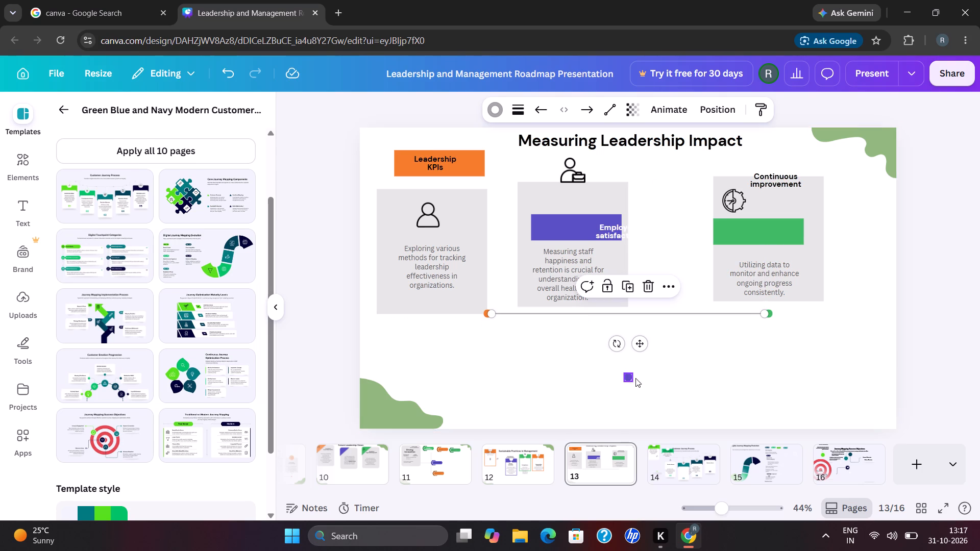
Move the purple dot up onto the connector line, near the lower corner of the middle card.
left_click_drag(628, 372, 631, 364)
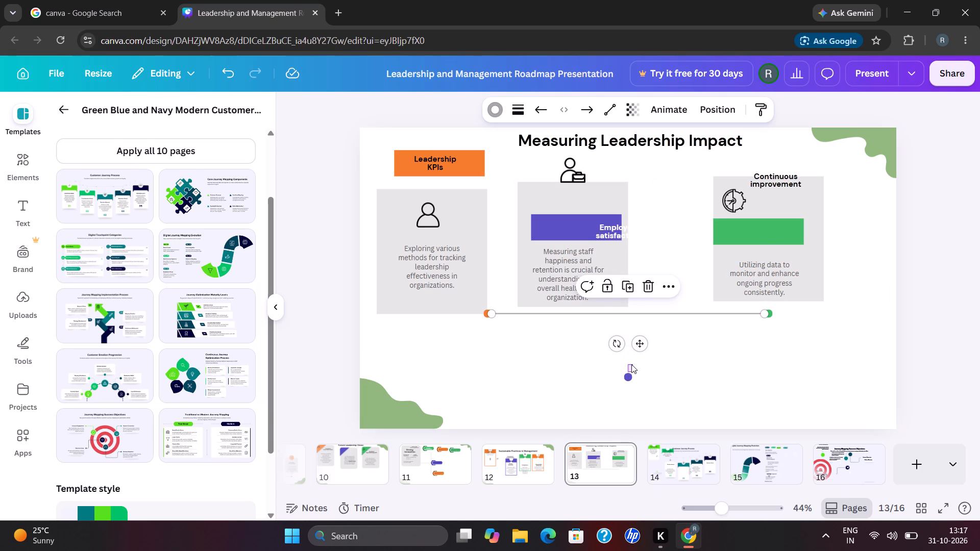
left_click_drag(631, 364, 631, 364)
double_click(627, 375)
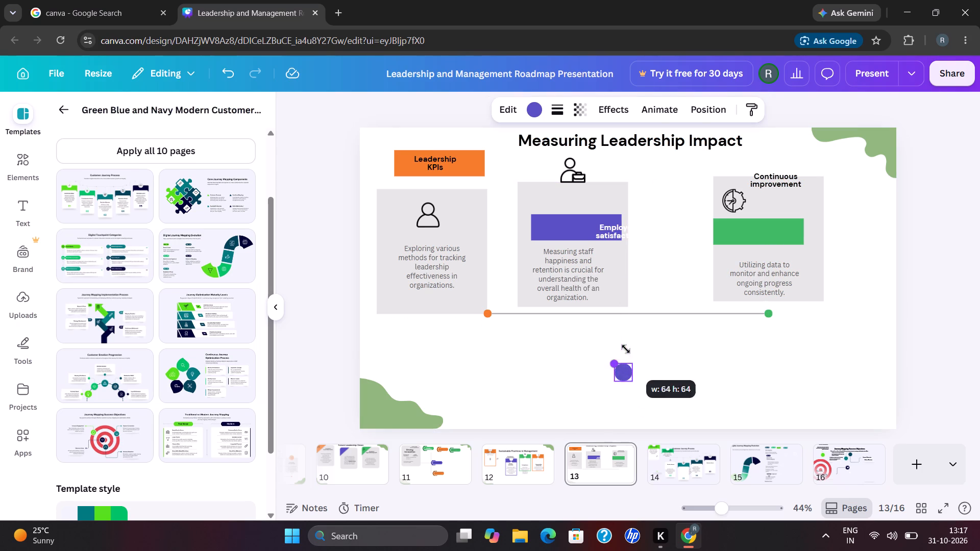
left_click(594, 380)
left_click_drag(626, 374, 626, 339)
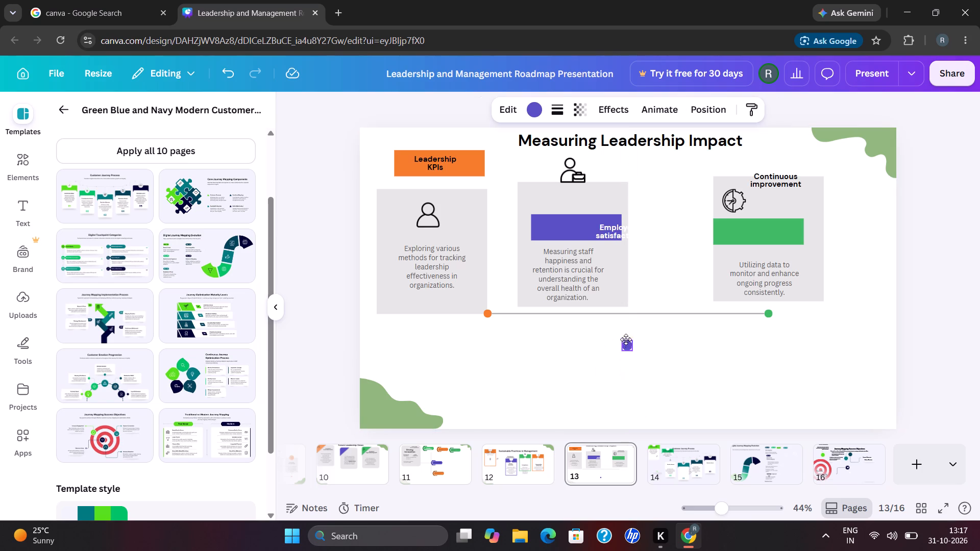
left_click_drag(626, 339, 632, 313)
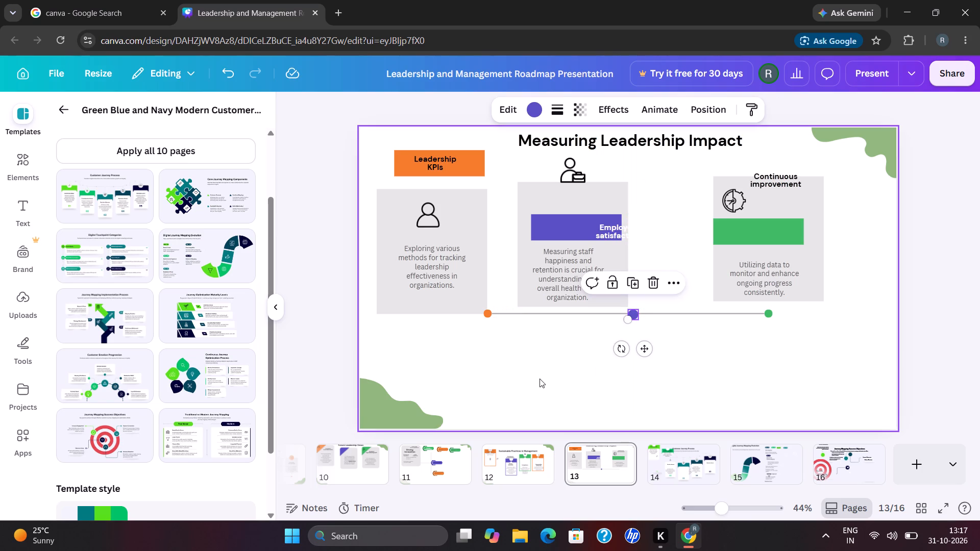
left_click(540, 379)
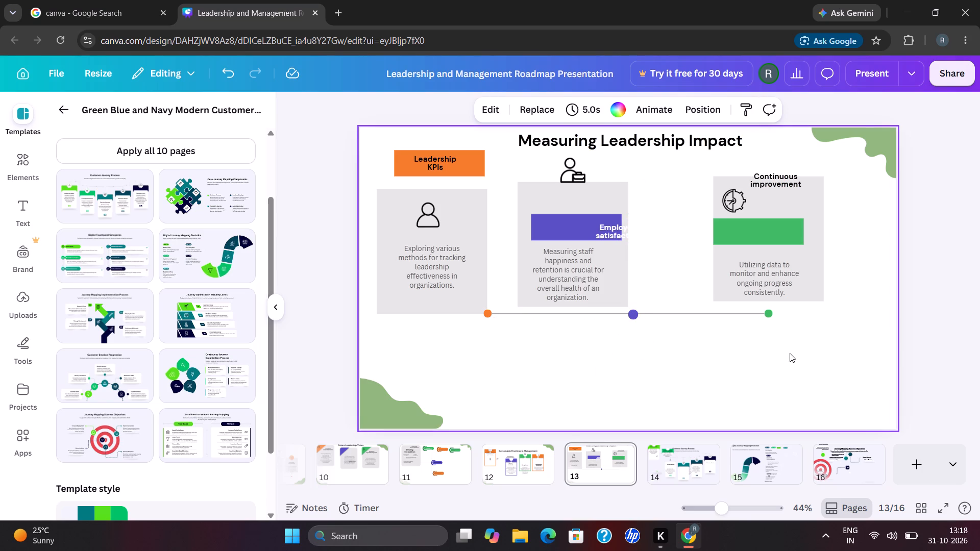
Move the green end dot of the connector line slightly inward and up, just beneath the "Utilizing data" card.
left_click_drag(768, 313, 741, 305)
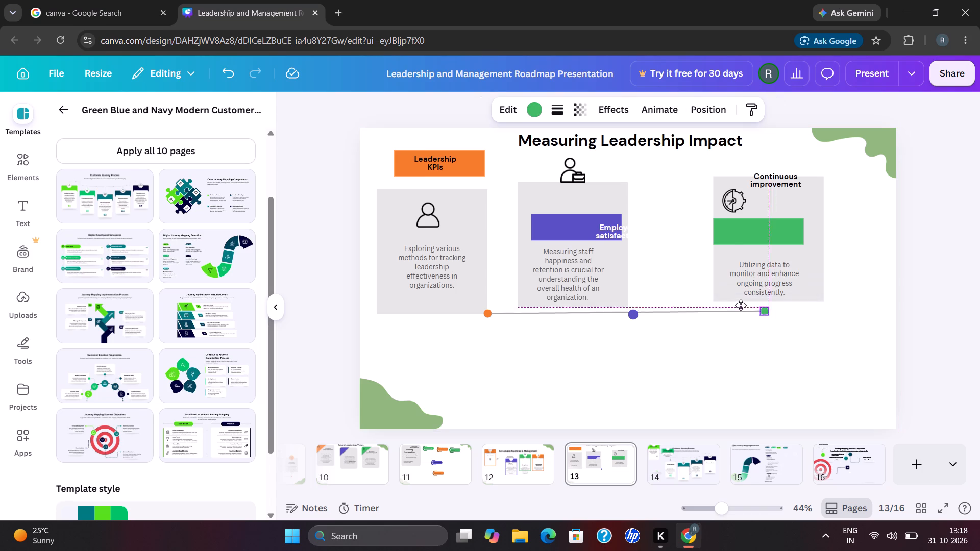
left_click_drag(741, 305, 752, 314)
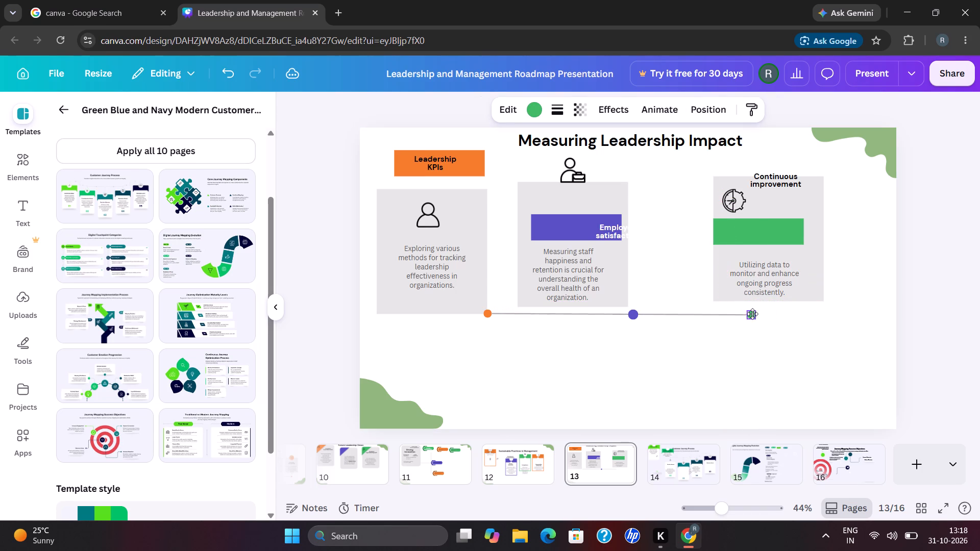
left_click_drag(752, 314, 761, 309)
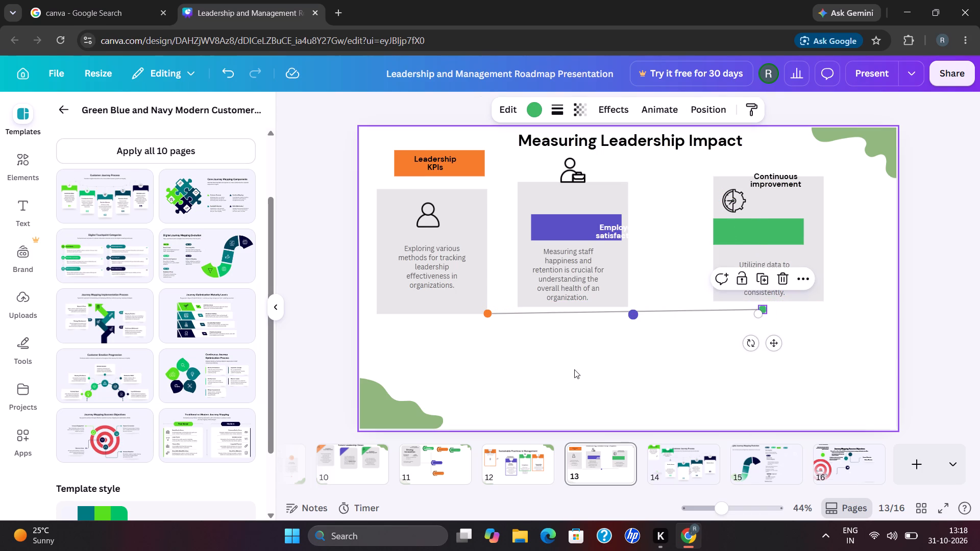
left_click(574, 369)
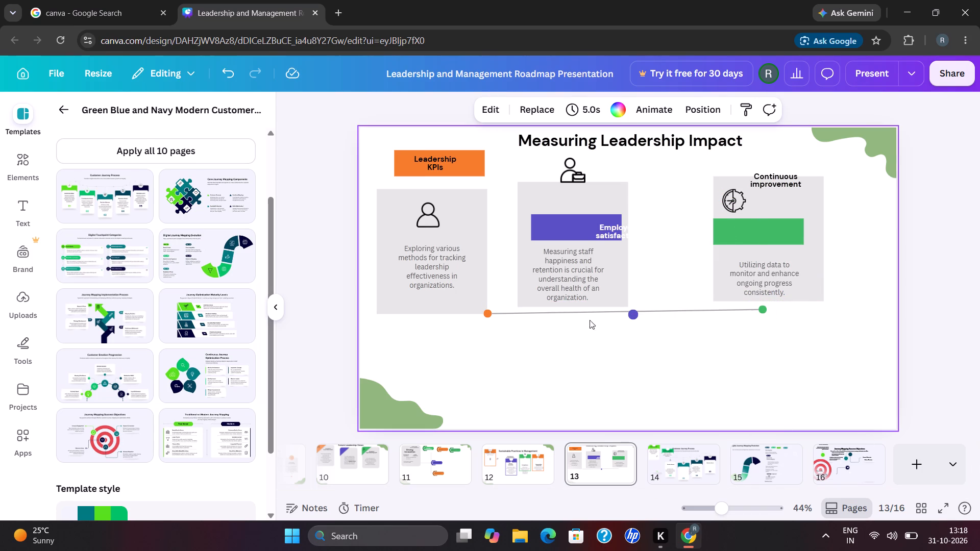
Move the person-with-briefcase icon down onto the middle card, directly above the purple banner.
left_click(567, 179)
left_click_drag(567, 179, 567, 204)
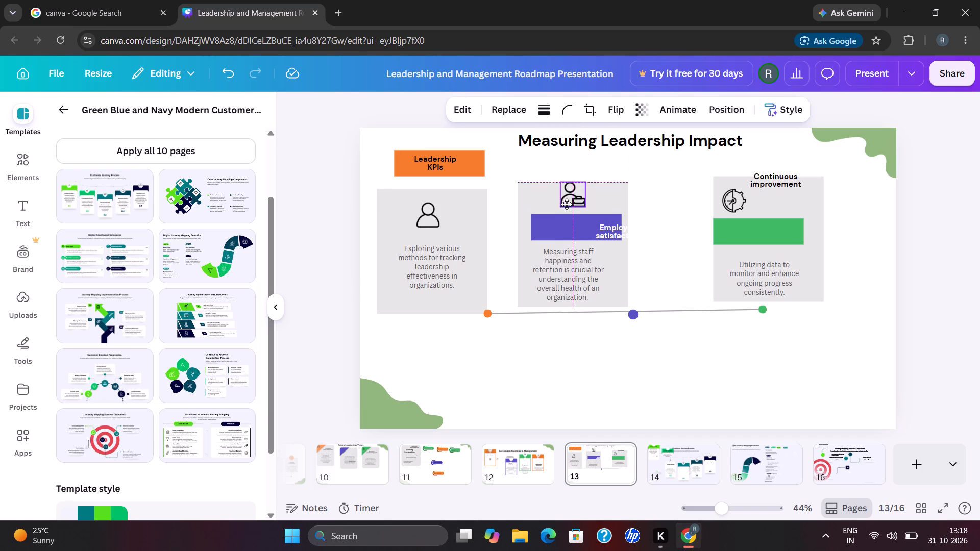
left_click_drag(567, 204, 566, 207)
left_click(562, 337)
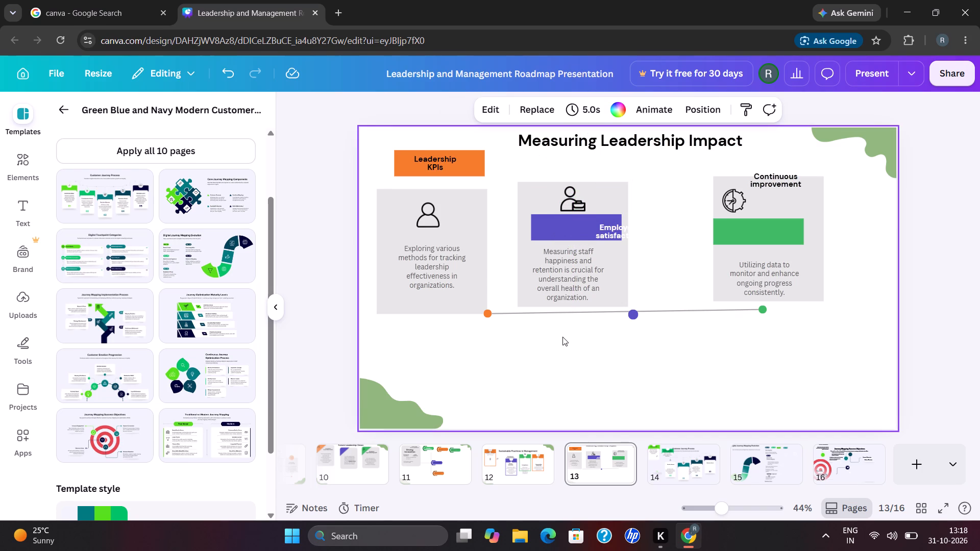
Move the "Employee satisfaction" label fully onto the purple banner.
left_click_drag(614, 227, 595, 219)
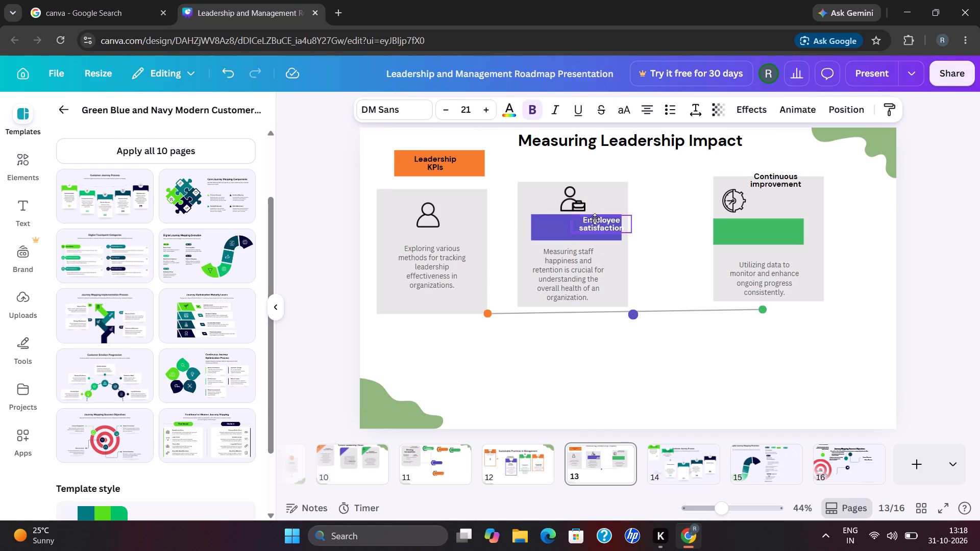
left_click_drag(595, 219, 578, 223)
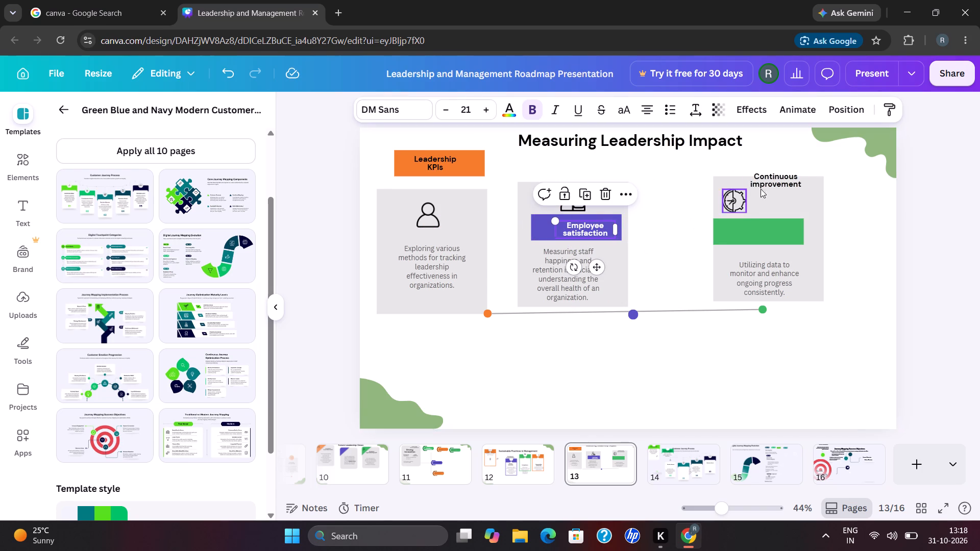
Move the "Continuous improvement" label onto the green banner and shift the banner to sit centred on its card.
left_click_drag(773, 183, 759, 232)
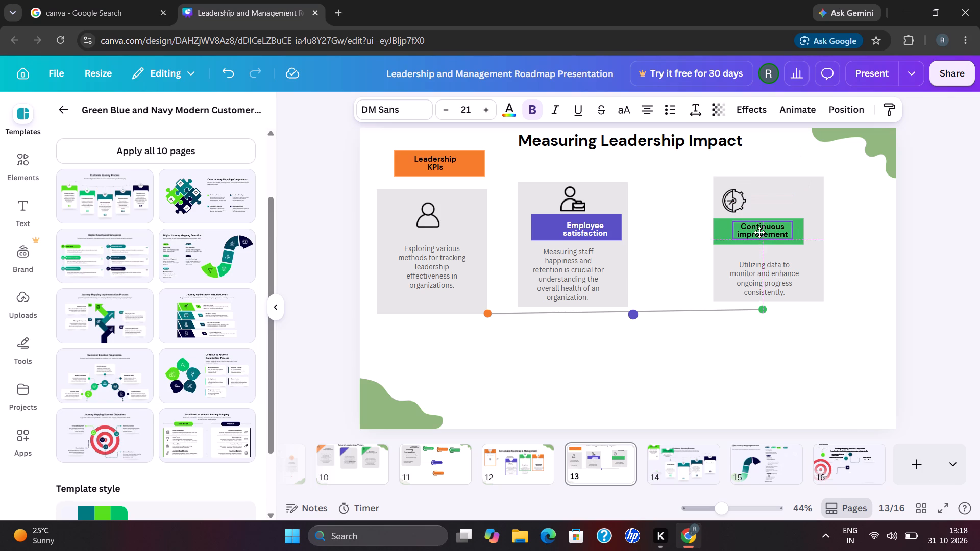
left_click_drag(759, 232, 759, 232)
left_click_drag(721, 231, 734, 228)
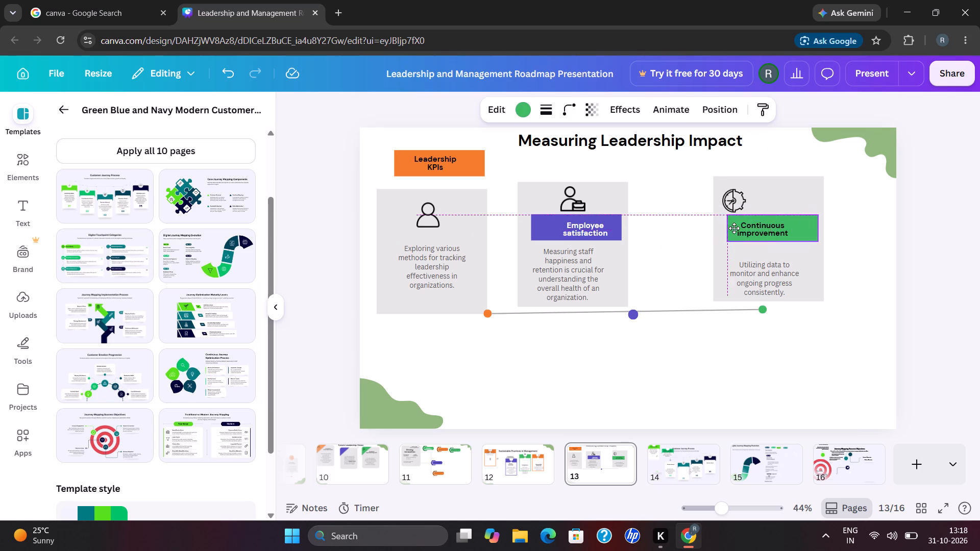
left_click_drag(734, 228, 729, 230)
Move the gear icon slightly up on the third card, above the start of the green banner.
left_click_drag(736, 205, 754, 197)
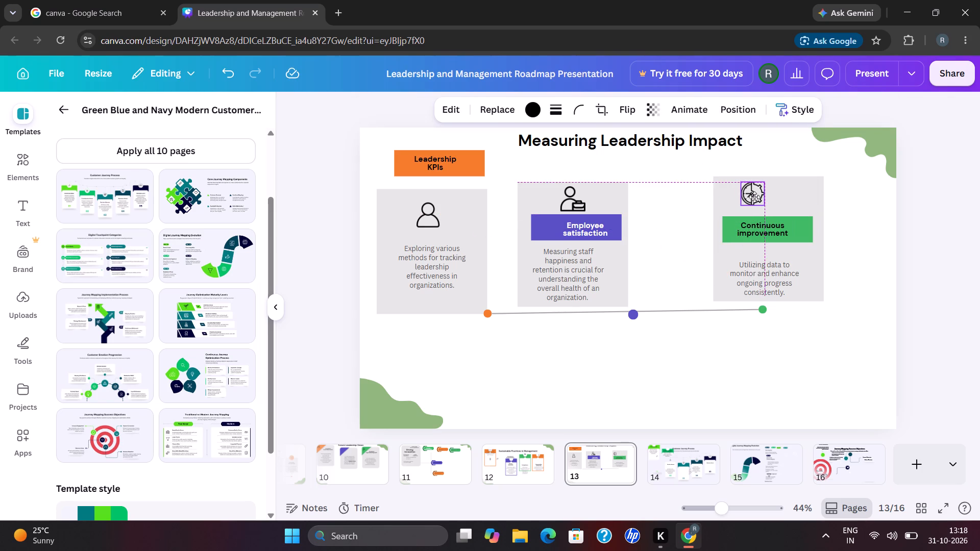
left_click_drag(754, 197, 735, 197)
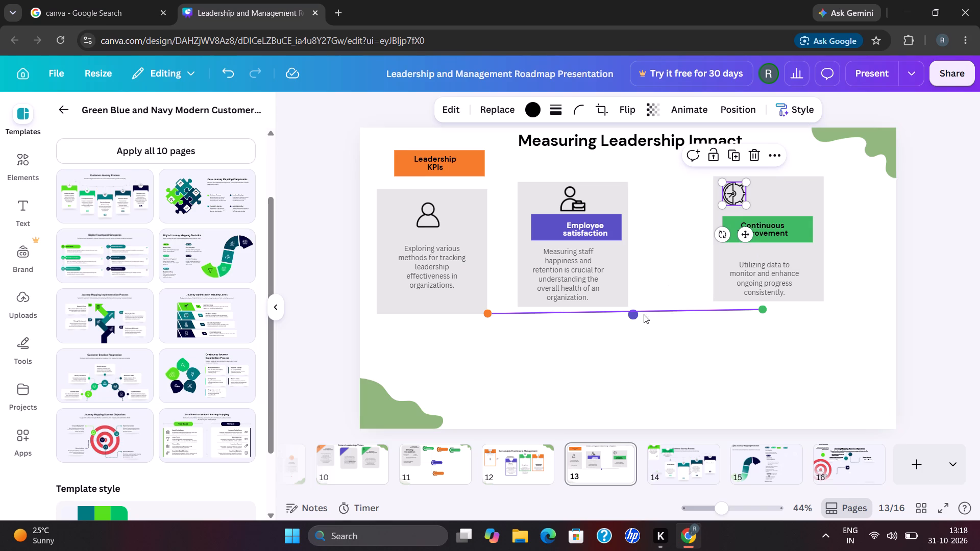
Add page 17 and apply the "Traditional vs Modern Journey Mapping" template layout to it.
left_click(908, 457)
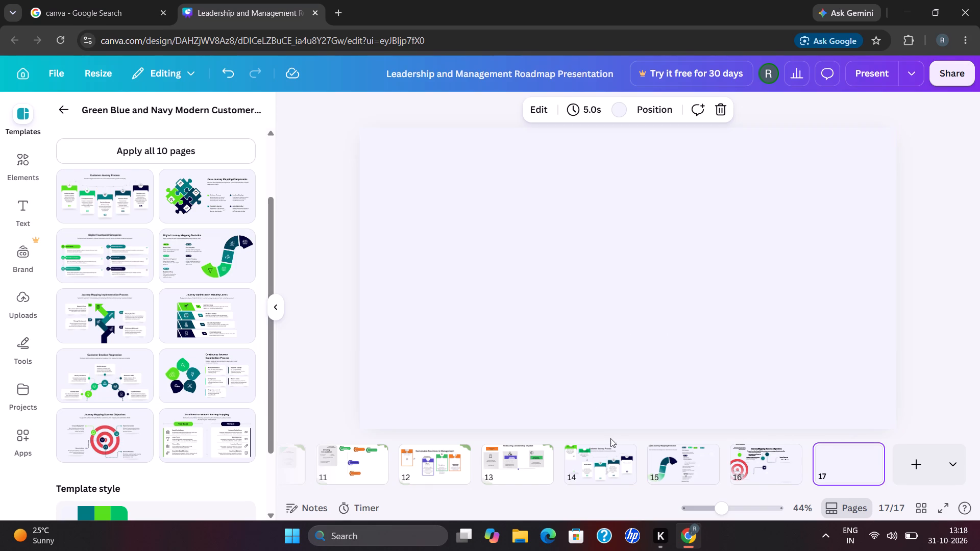
left_click(192, 443)
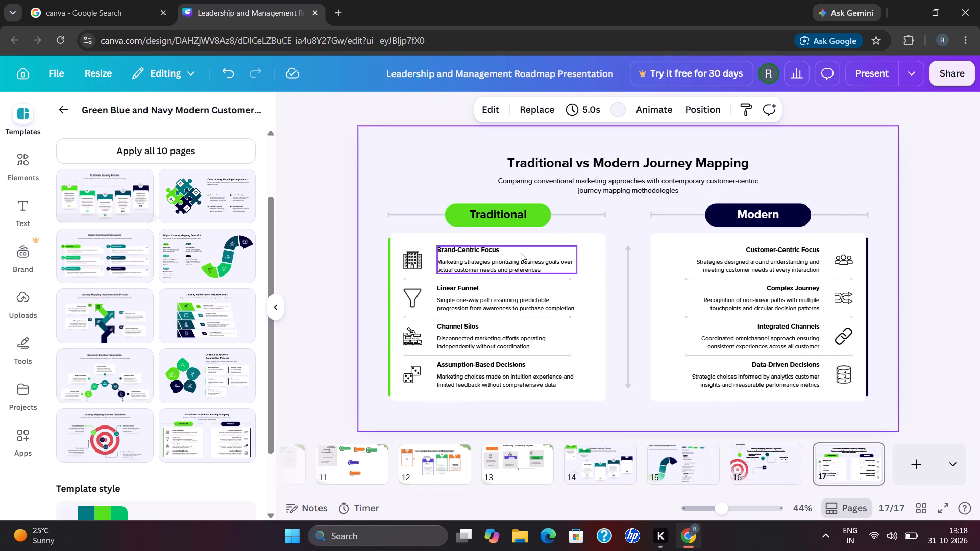